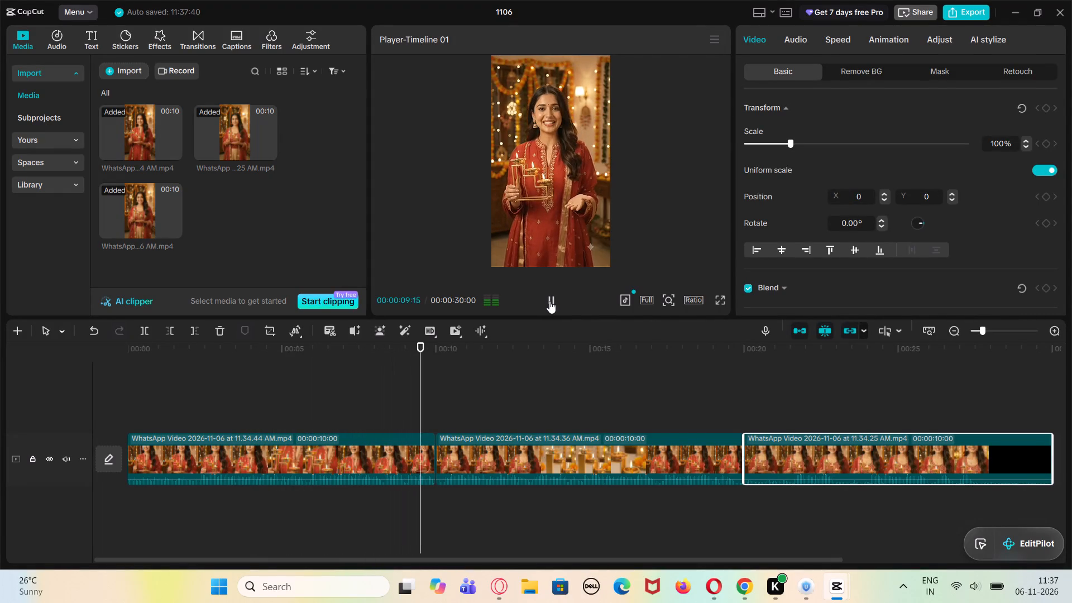
Play back the join between the first and second clips repeatedly to find where the first clip should be cut.
{"action": "left_click", "coordinate": [549, 301]}
{"action": "left_click", "coordinate": [549, 301]}
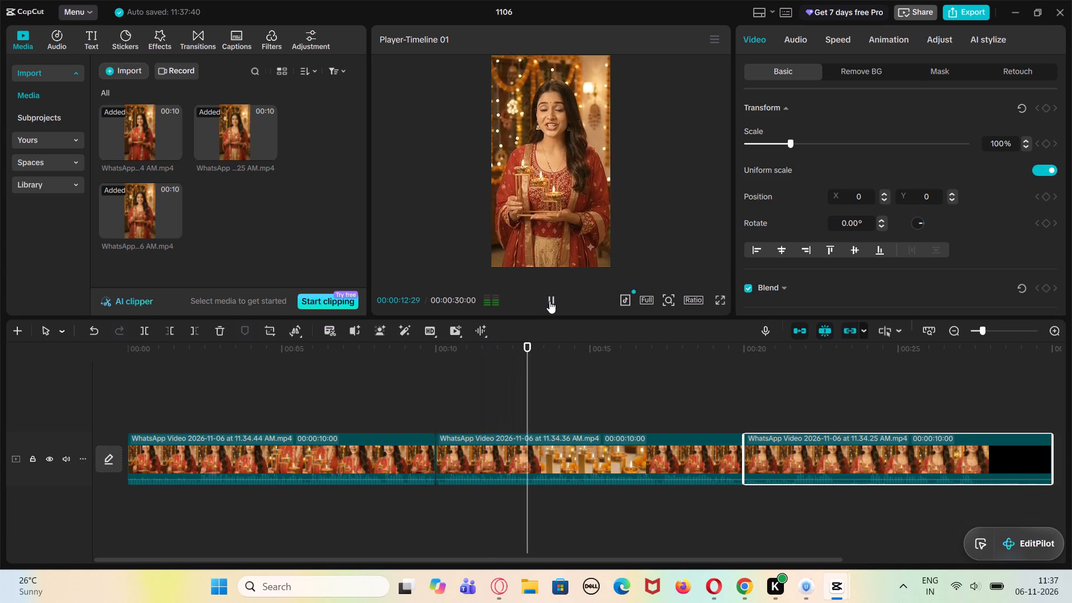
{"action": "left_click", "coordinate": [549, 301]}
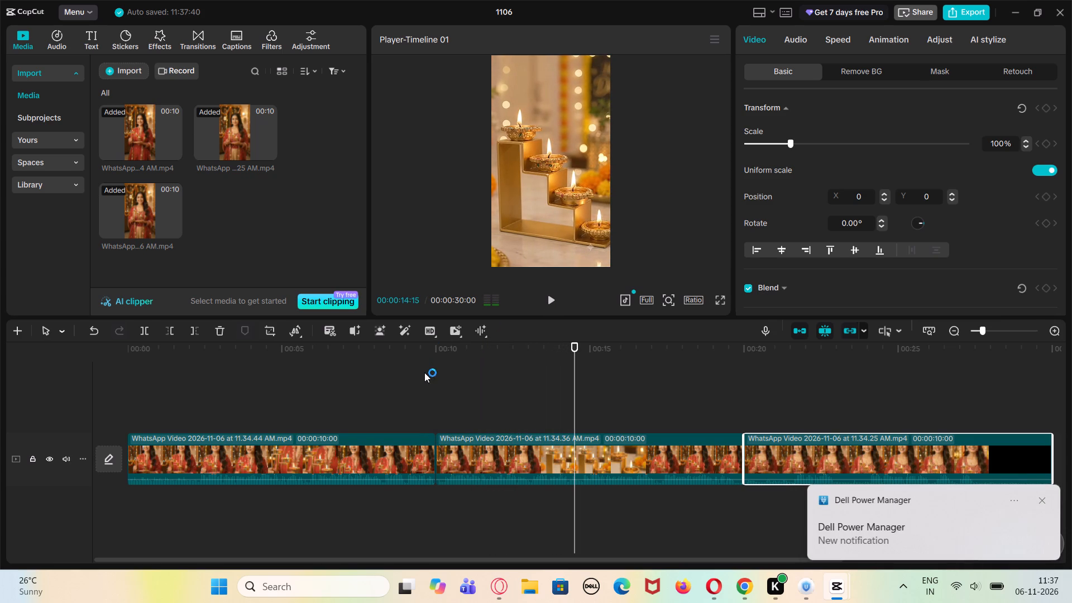
{"action": "left_click", "coordinate": [418, 390]}
{"action": "left_click", "coordinate": [554, 298]}
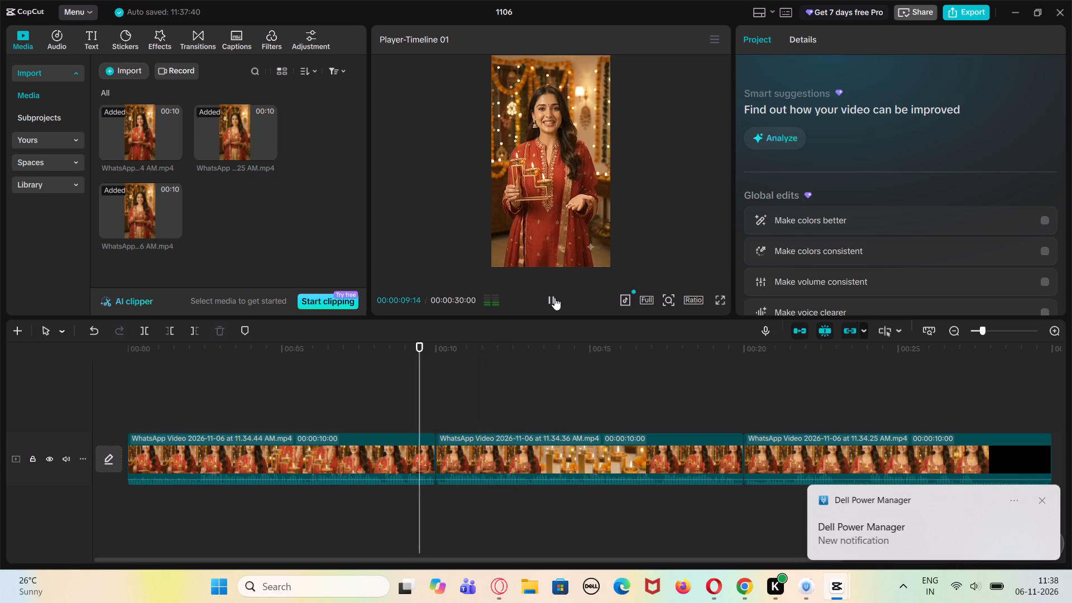
{"action": "left_click", "coordinate": [554, 298]}
{"action": "left_click", "coordinate": [415, 404]}
{"action": "left_click", "coordinate": [399, 402]}
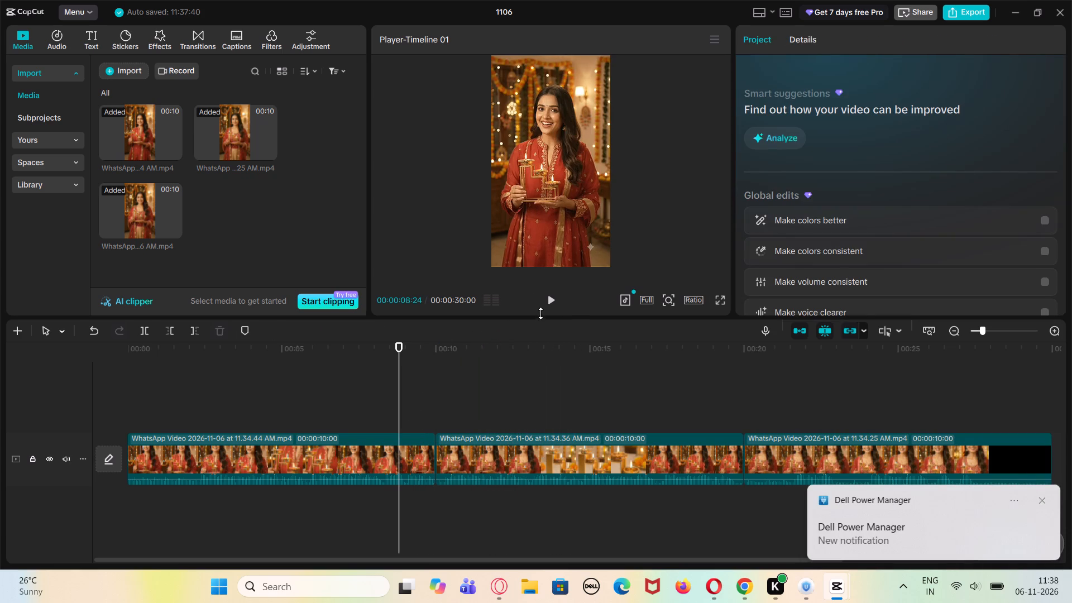
{"action": "left_click", "coordinate": [557, 299]}
{"action": "left_click", "coordinate": [553, 299]}
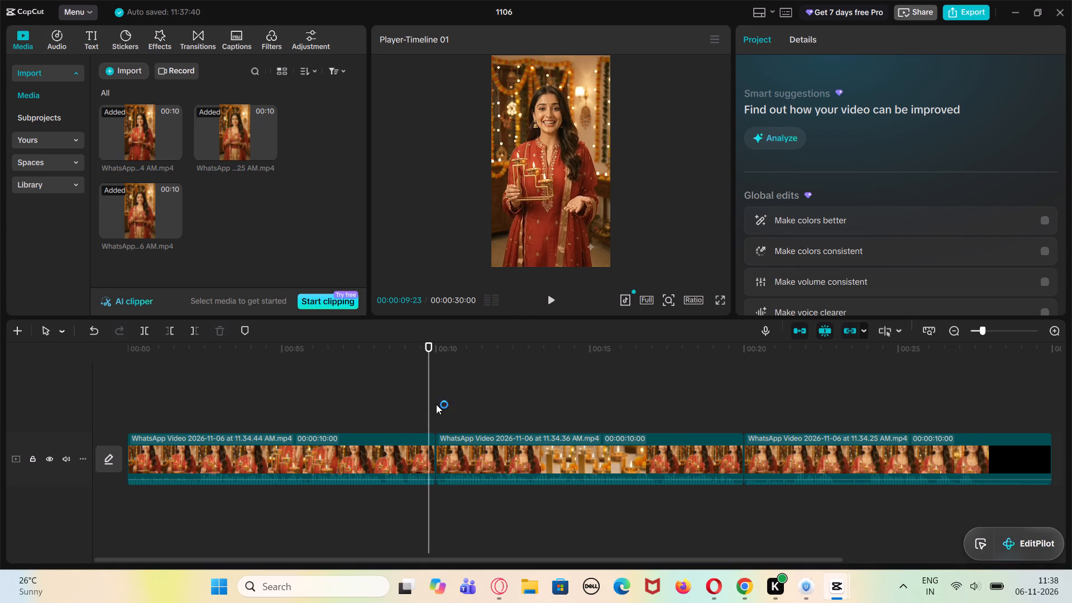
{"action": "left_click", "coordinate": [396, 398]}
{"action": "left_click", "coordinate": [548, 294]}
{"action": "left_click", "coordinate": [548, 294]}
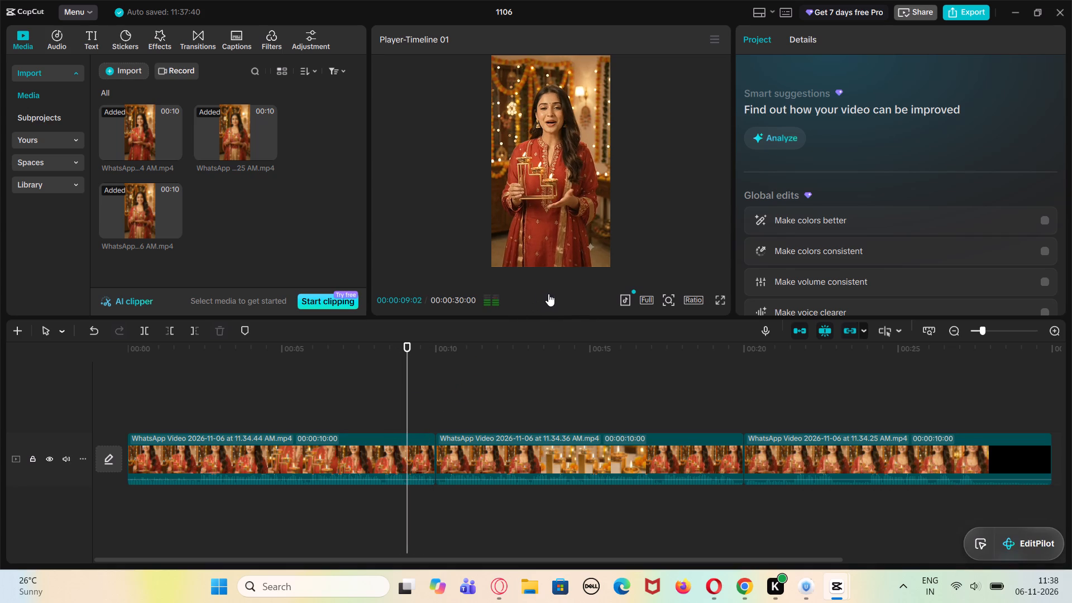
Split the first clip at 00:00:08:25 and delete the short piece after the cut.
{"action": "left_click", "coordinate": [396, 434]}
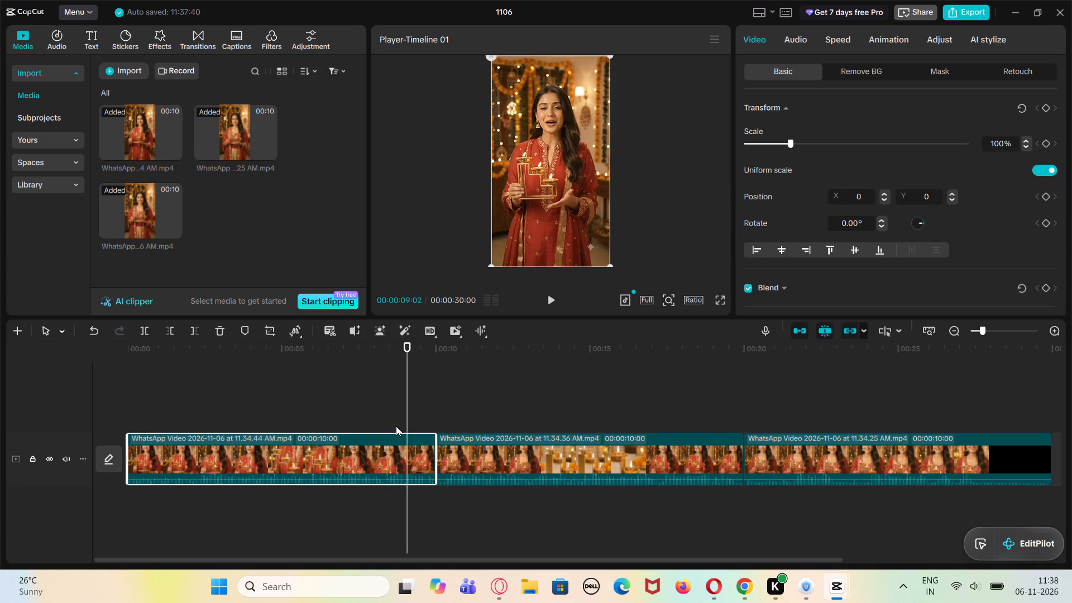
{"action": "left_click", "coordinate": [400, 403]}
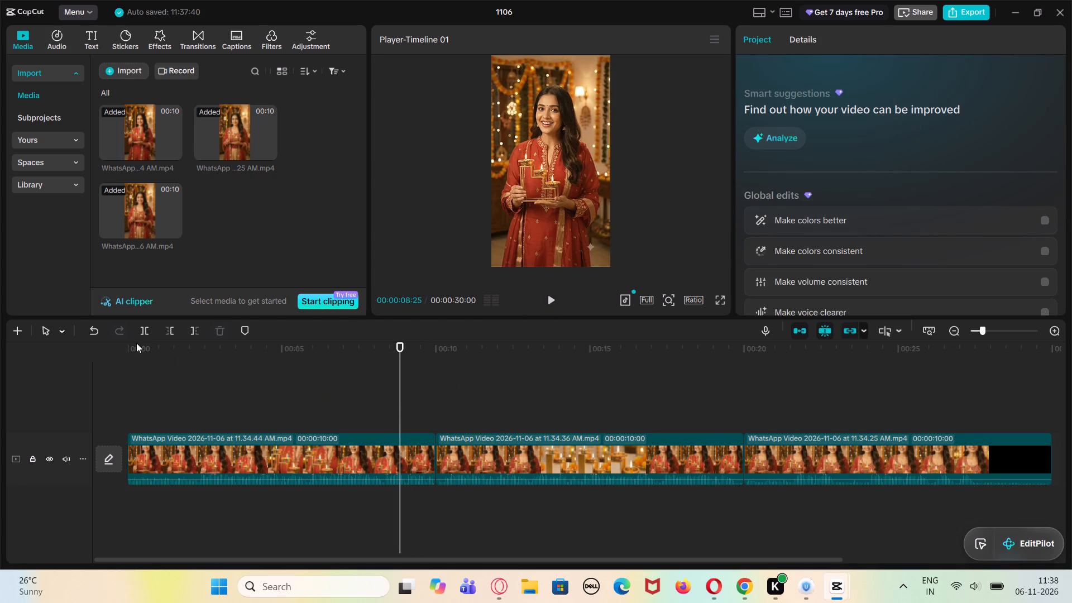
{"action": "left_click", "coordinate": [142, 331]}
{"action": "left_click", "coordinate": [418, 447]}
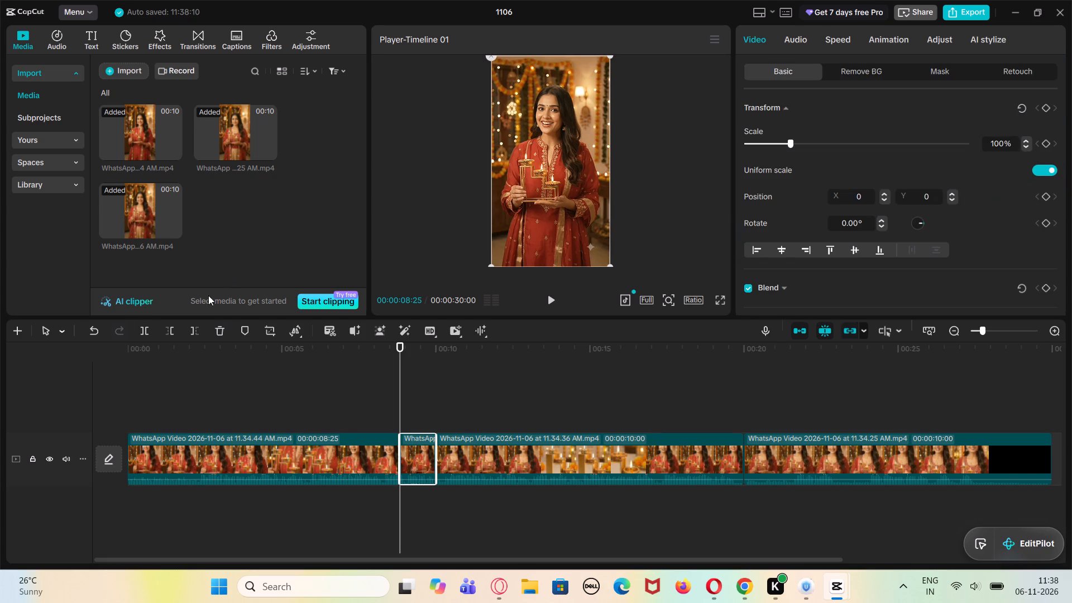
{"action": "left_click", "coordinate": [224, 331]}
Play the timeline from near the start and replay the end of the first clip to check its join with the second.
{"action": "left_click", "coordinate": [98, 419]}
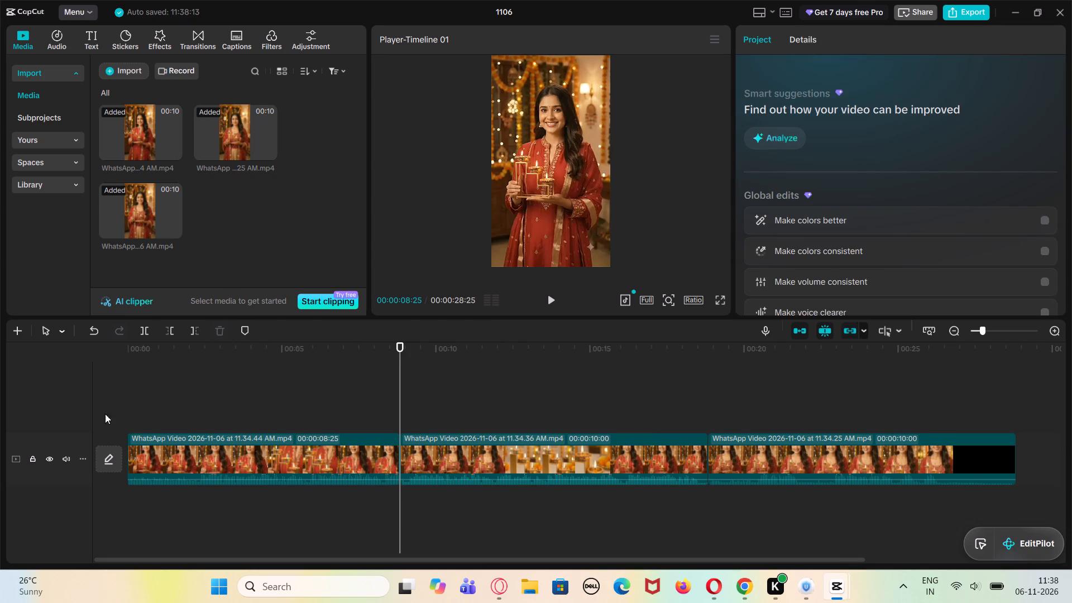
{"action": "left_click", "coordinate": [143, 399]}
{"action": "left_click", "coordinate": [540, 301]}
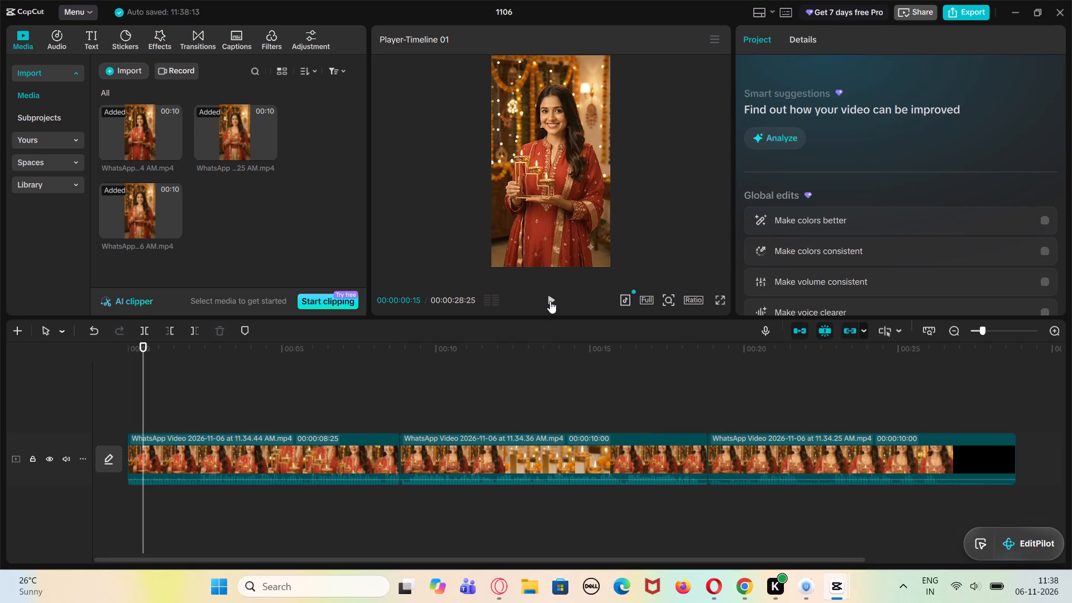
{"action": "left_click", "coordinate": [552, 300]}
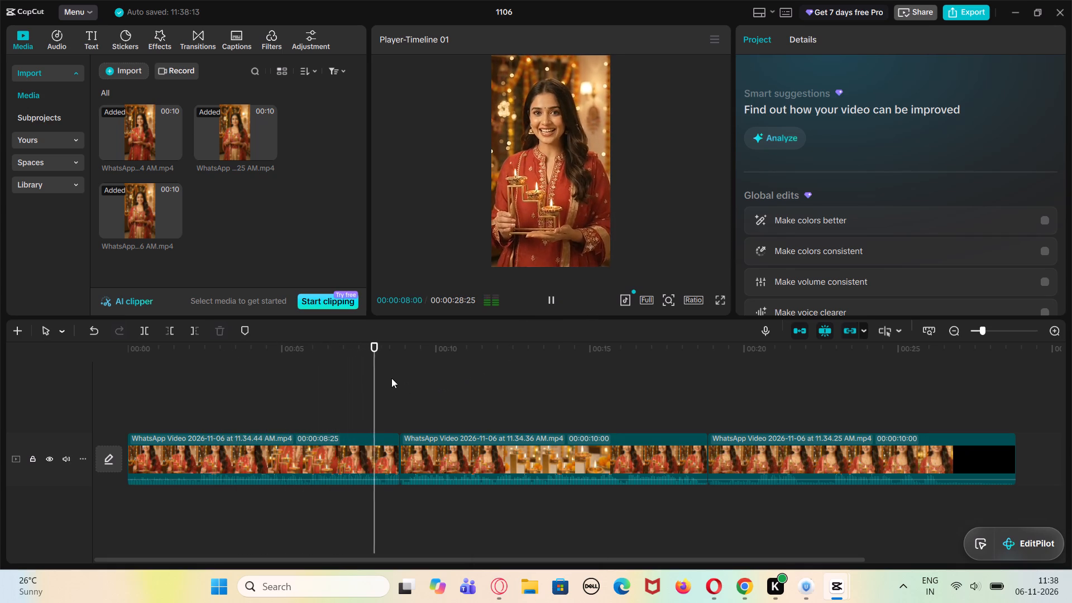
{"action": "left_click", "coordinate": [371, 406]}
{"action": "left_click", "coordinate": [352, 404]}
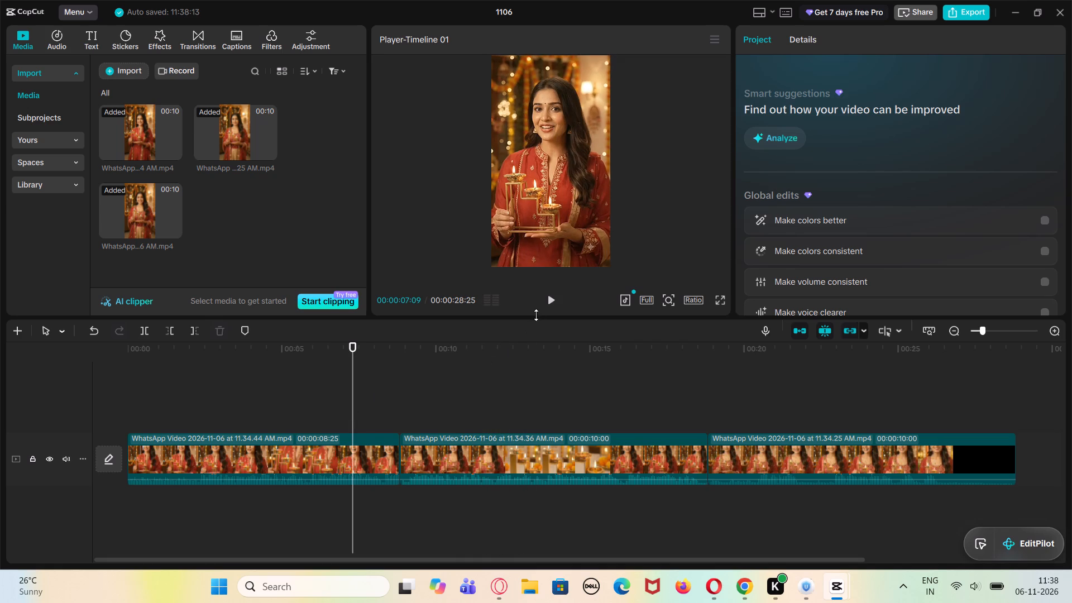
{"action": "left_click", "coordinate": [547, 303]}
{"action": "left_click", "coordinate": [548, 302]}
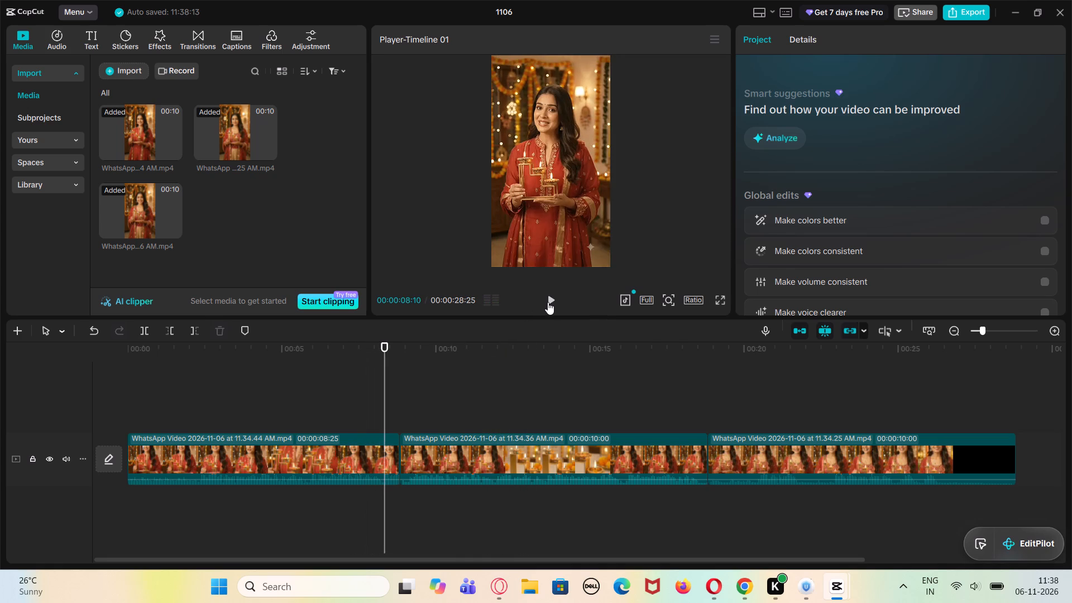
{"action": "double_click", "coordinate": [548, 302]}
Split the first clip at 00:00:08:03 and delete the leftover piece before the second clip.
{"action": "left_click", "coordinate": [376, 393]}
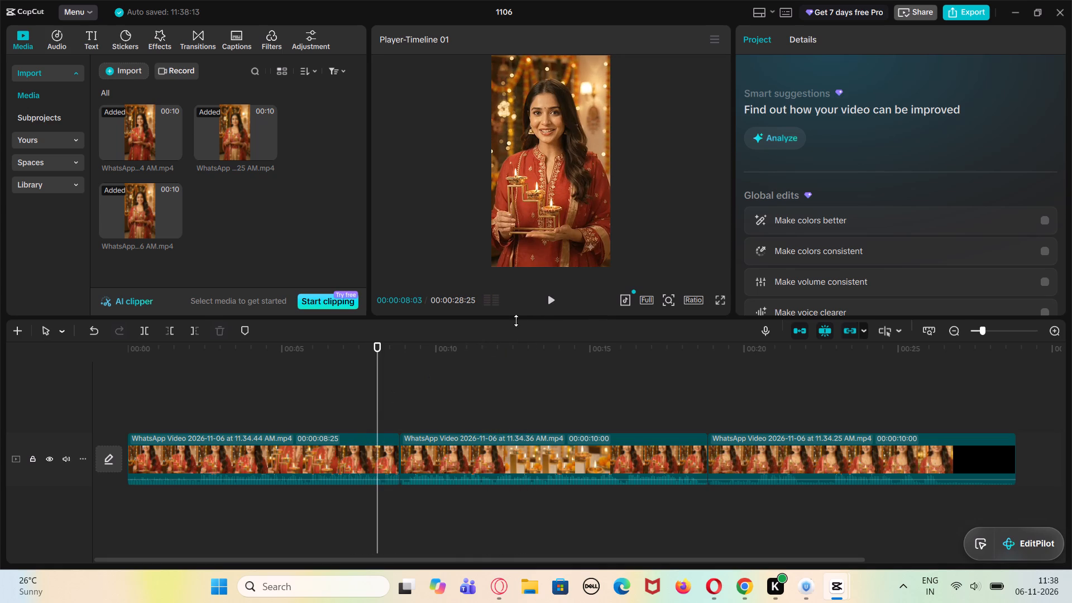
{"action": "left_click", "coordinate": [345, 451]}
{"action": "left_click", "coordinate": [146, 329]}
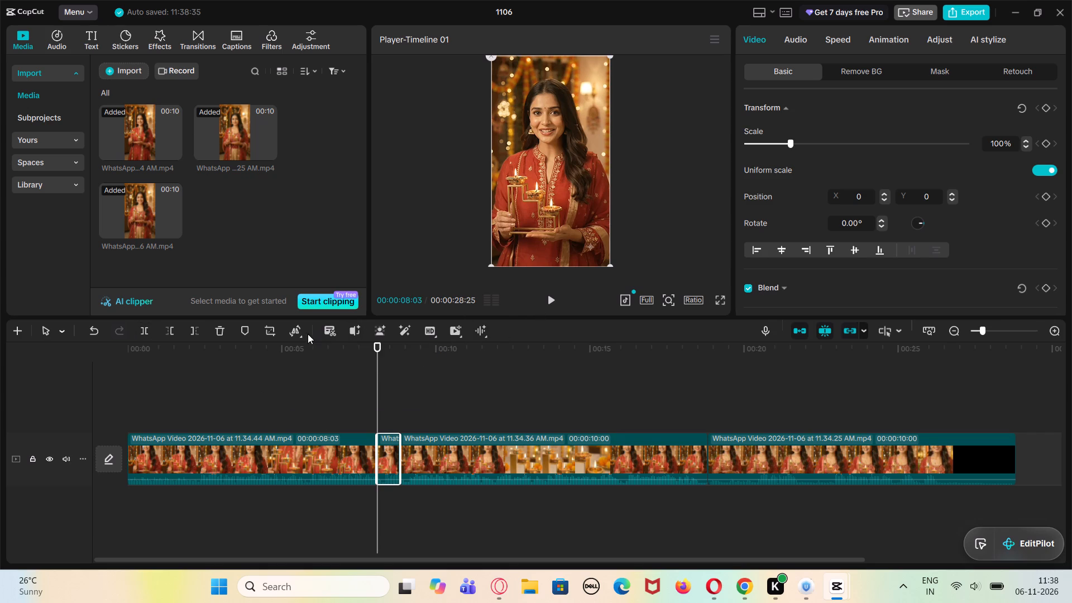
{"action": "left_click", "coordinate": [221, 332]}
Play back the shortened join between the first and second clips from about 00:00:06:11.
{"action": "left_click", "coordinate": [231, 371]}
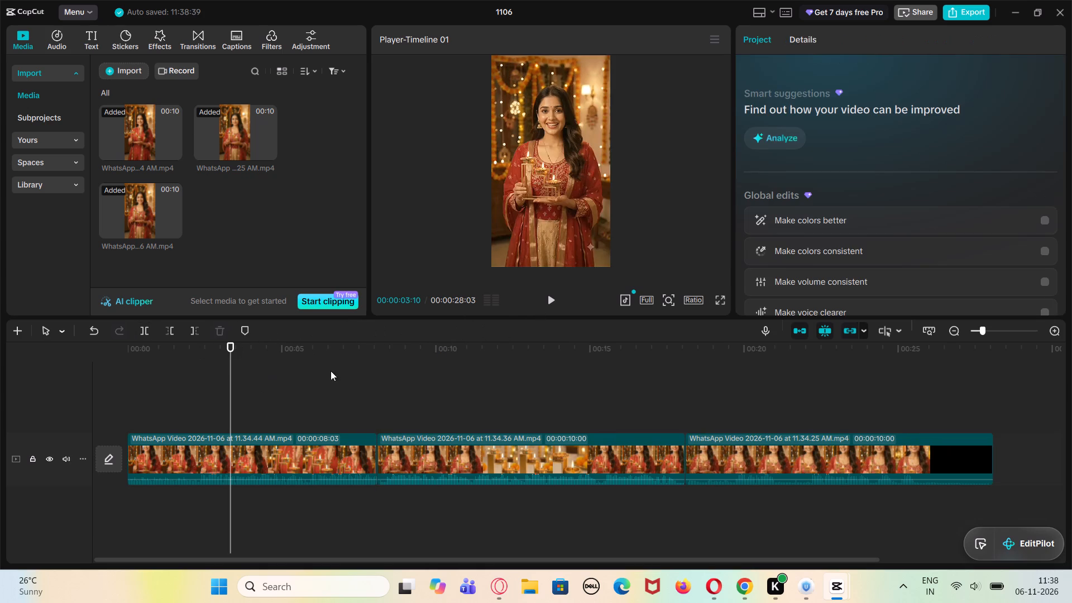
{"action": "left_click", "coordinate": [324, 413]}
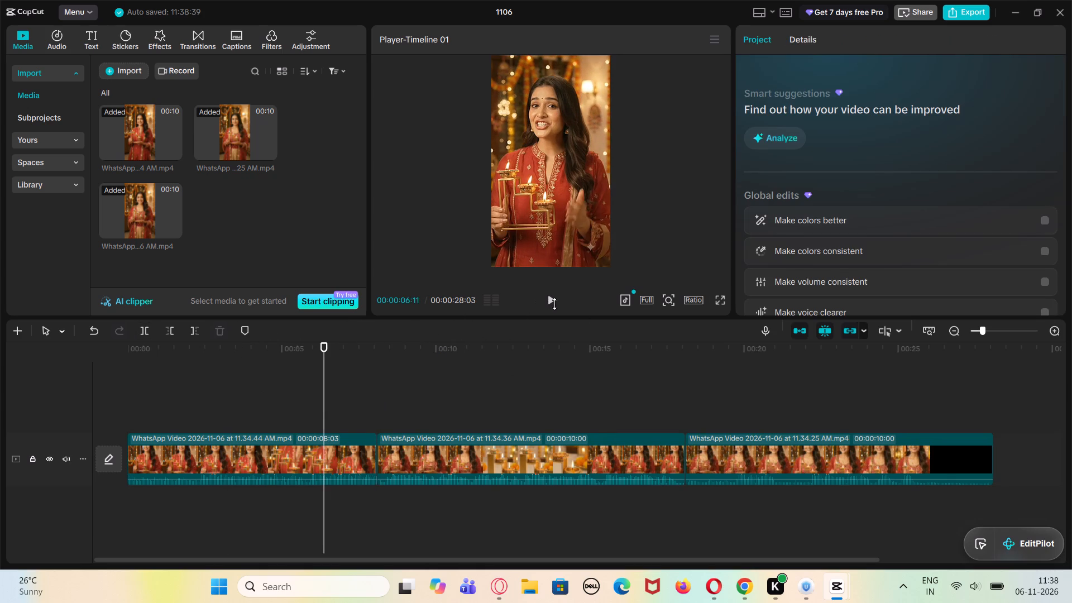
{"action": "left_click", "coordinate": [554, 304]}
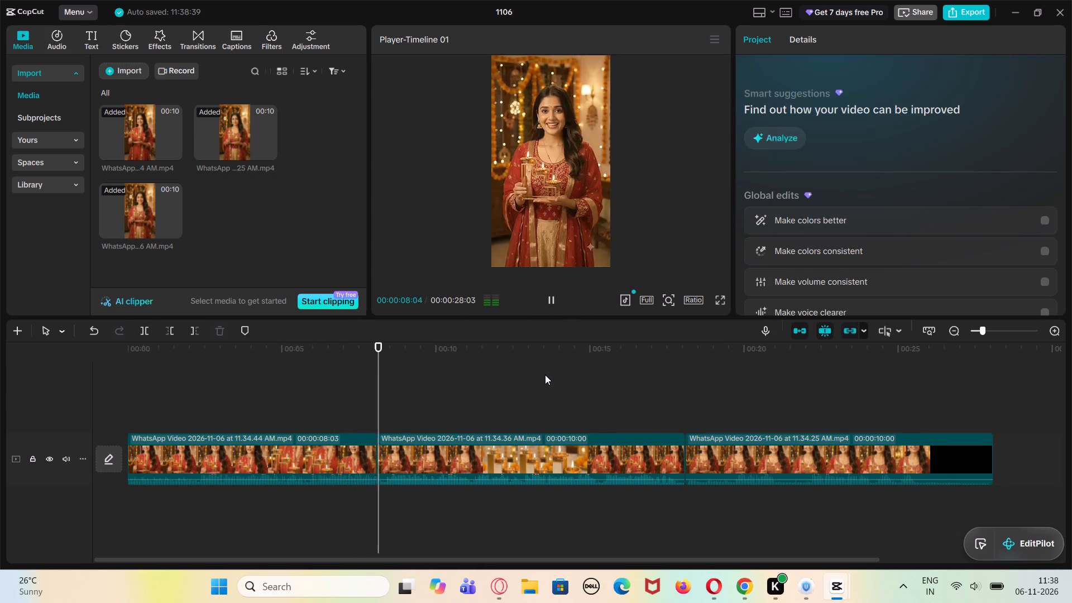
{"action": "left_click", "coordinate": [363, 397]}
{"action": "left_click", "coordinate": [372, 401]}
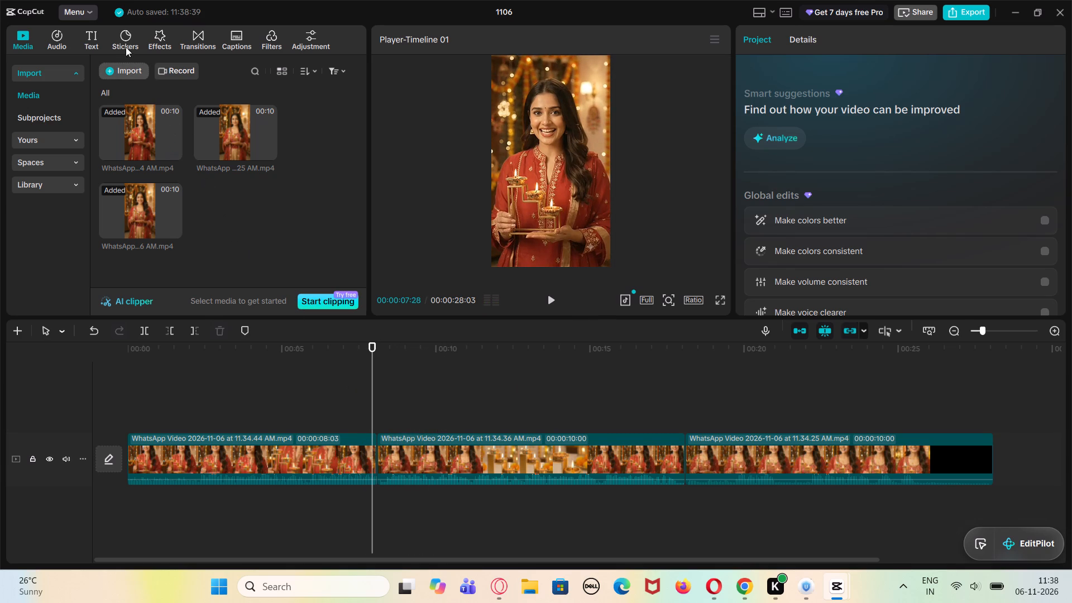
Browse the Trending video effects for one that suits the join between the first and second clips.
{"action": "left_click", "coordinate": [172, 42]}
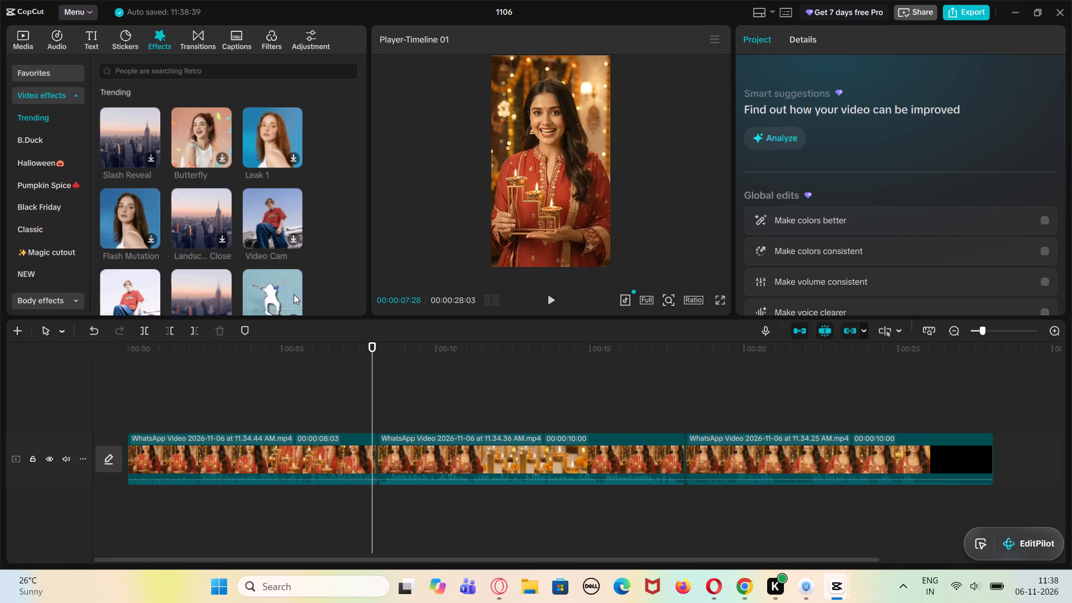
{"action": "scroll", "coordinate": [288, 195], "scroll_direction": "down", "scroll_amount": 2}
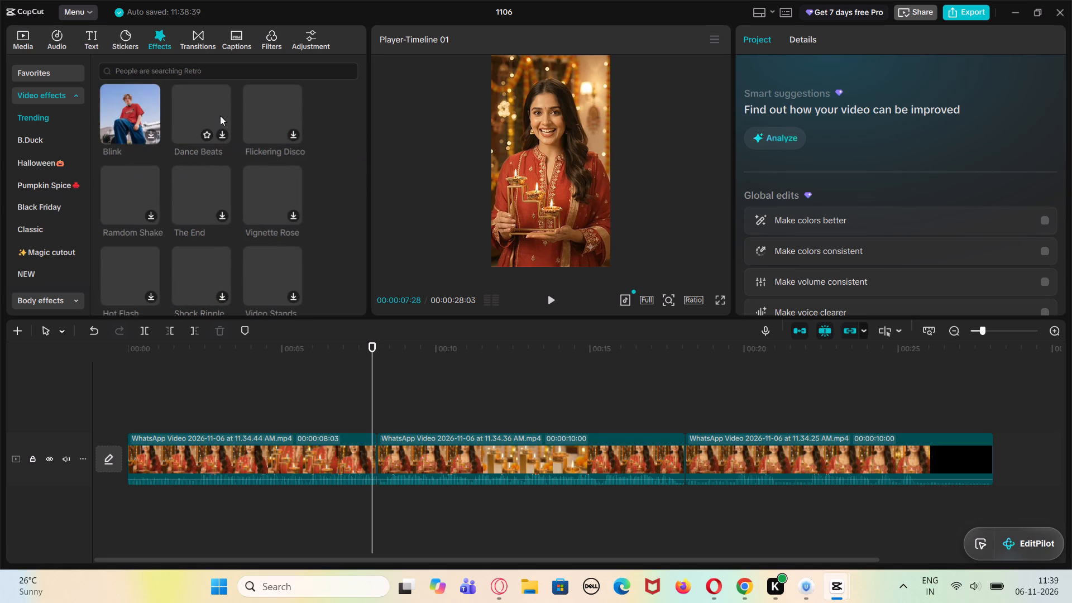
{"action": "scroll", "coordinate": [220, 116], "scroll_direction": "up", "scroll_amount": 1}
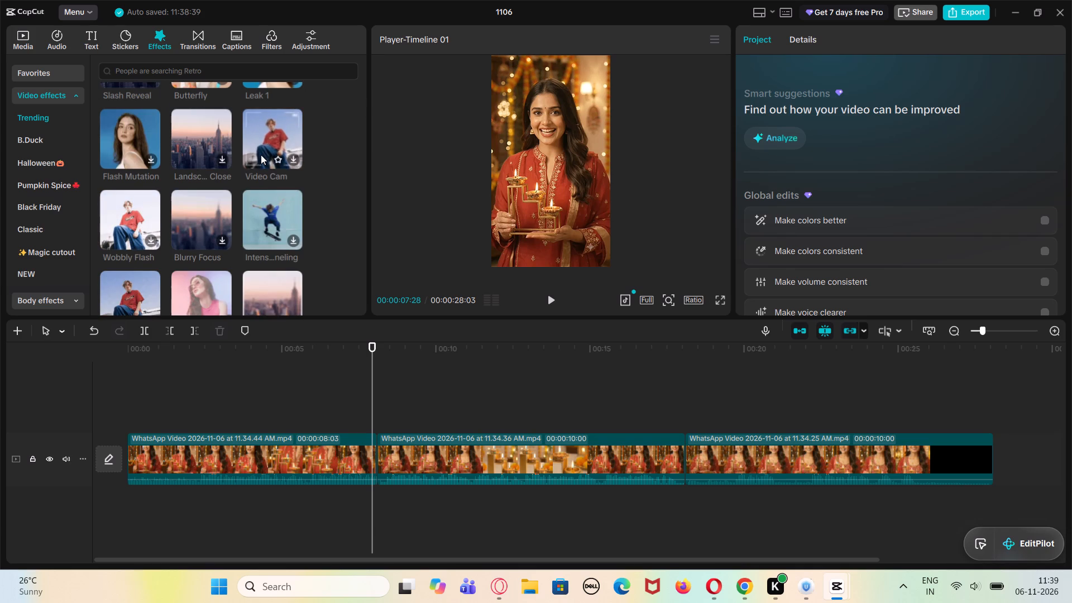
{"action": "scroll", "coordinate": [261, 155], "scroll_direction": "up", "scroll_amount": 1}
{"action": "scroll", "coordinate": [261, 155], "scroll_direction": "down", "scroll_amount": 1}
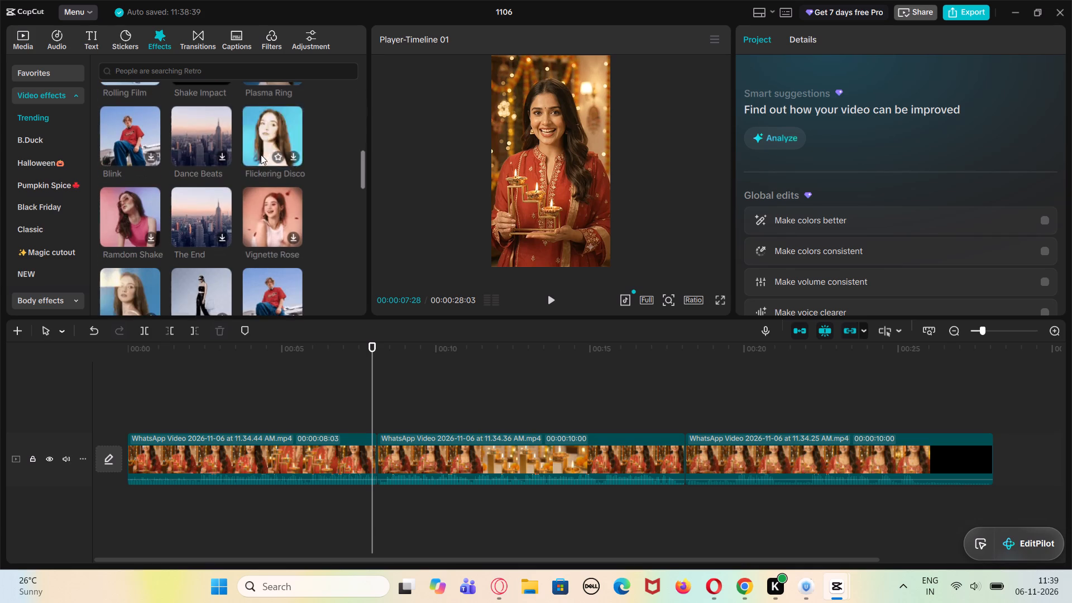
{"action": "scroll", "coordinate": [261, 155], "scroll_direction": "down", "scroll_amount": 1}
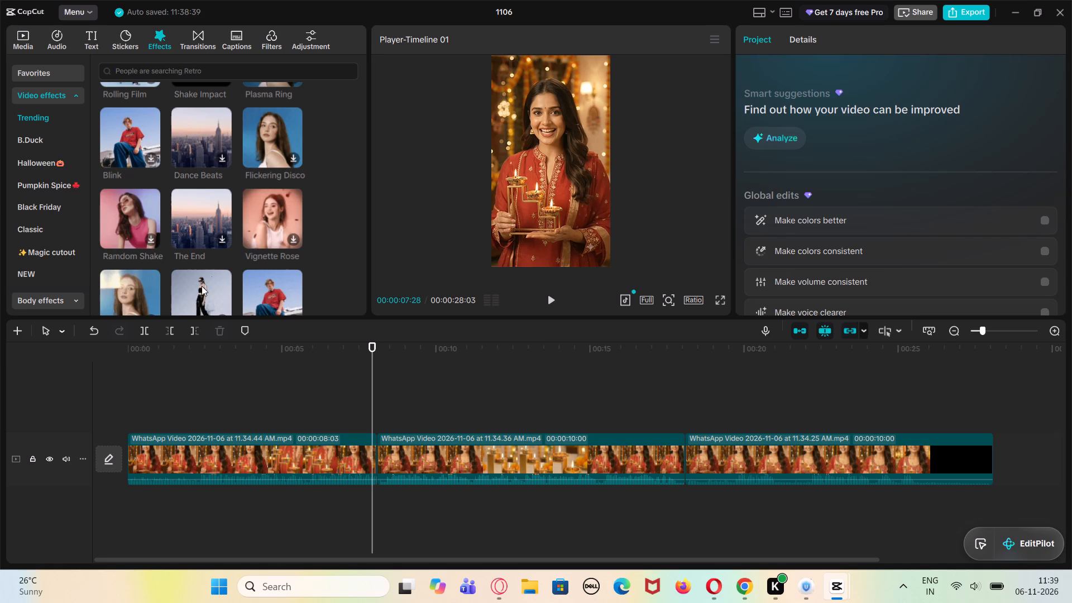
{"action": "scroll", "coordinate": [193, 298], "scroll_direction": "down", "scroll_amount": 1}
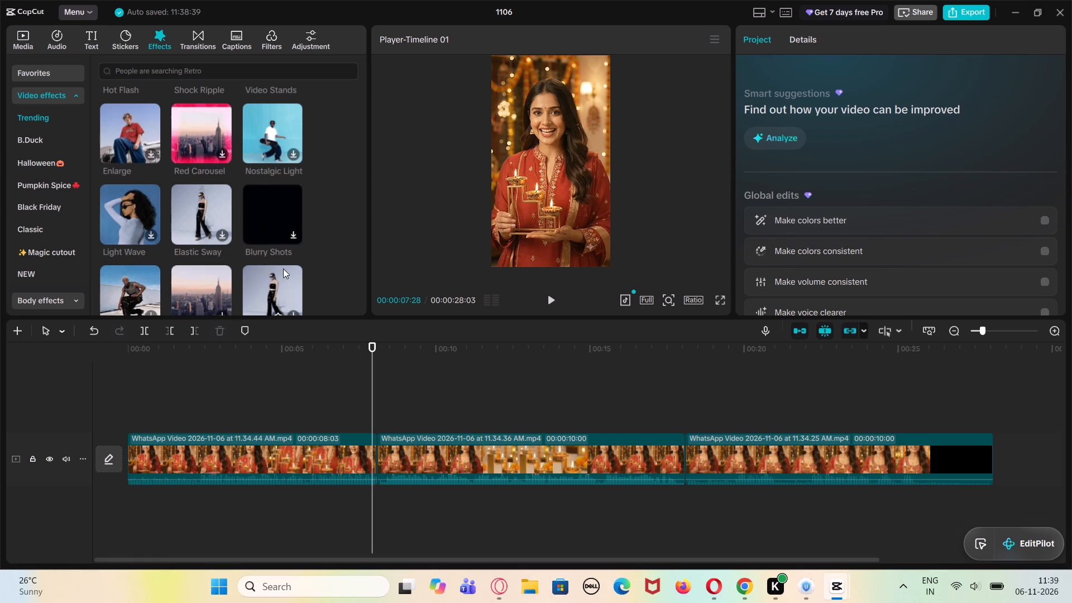
{"action": "scroll", "coordinate": [283, 269], "scroll_direction": "down", "scroll_amount": 2}
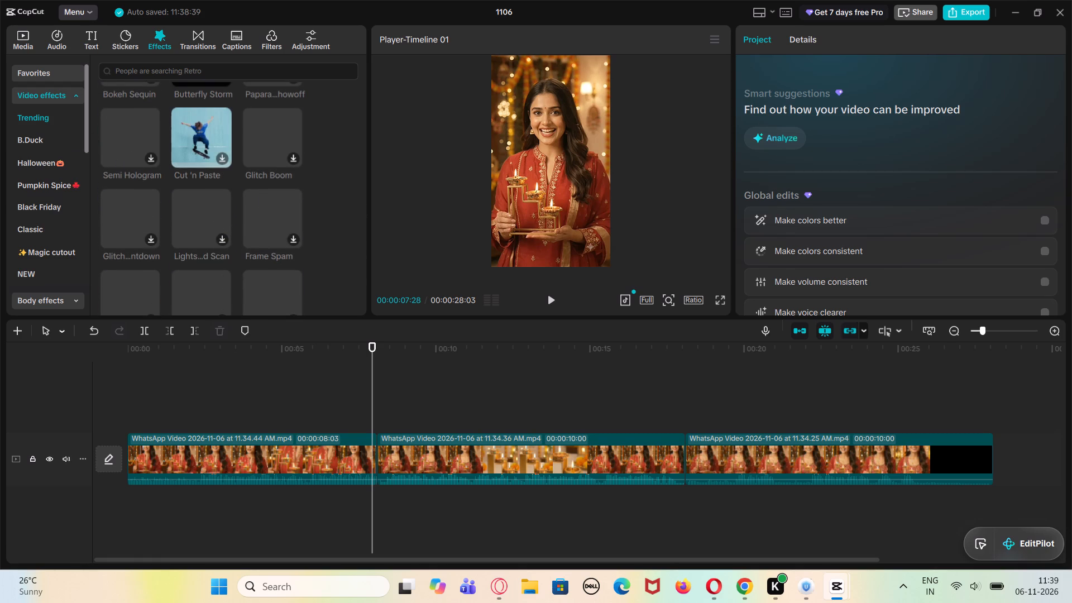
{"action": "left_click", "coordinate": [61, 94]}
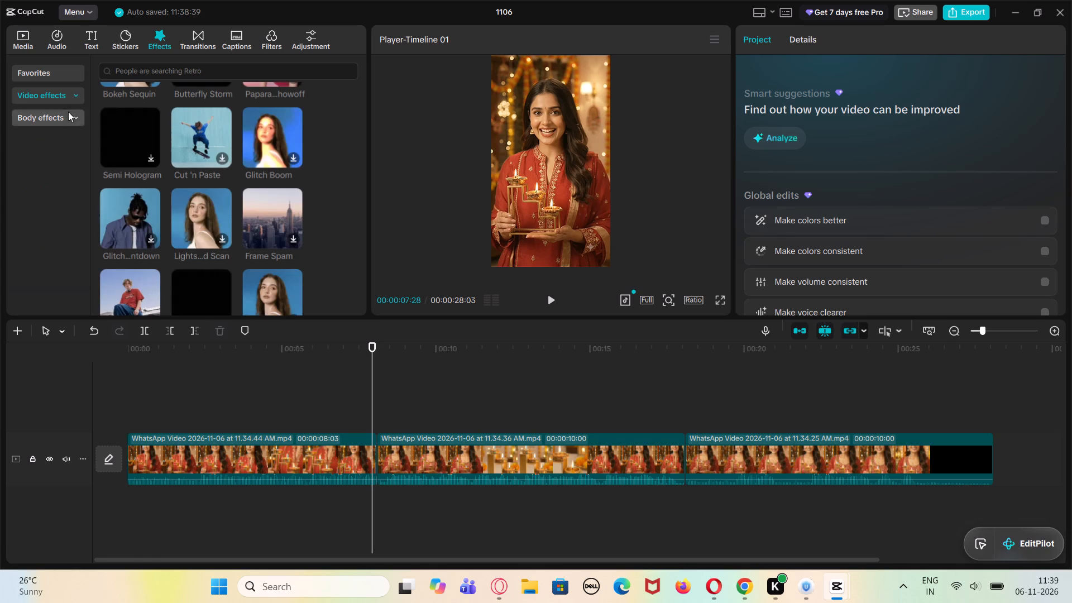
{"action": "scroll", "coordinate": [164, 120], "scroll_direction": "up", "scroll_amount": 5}
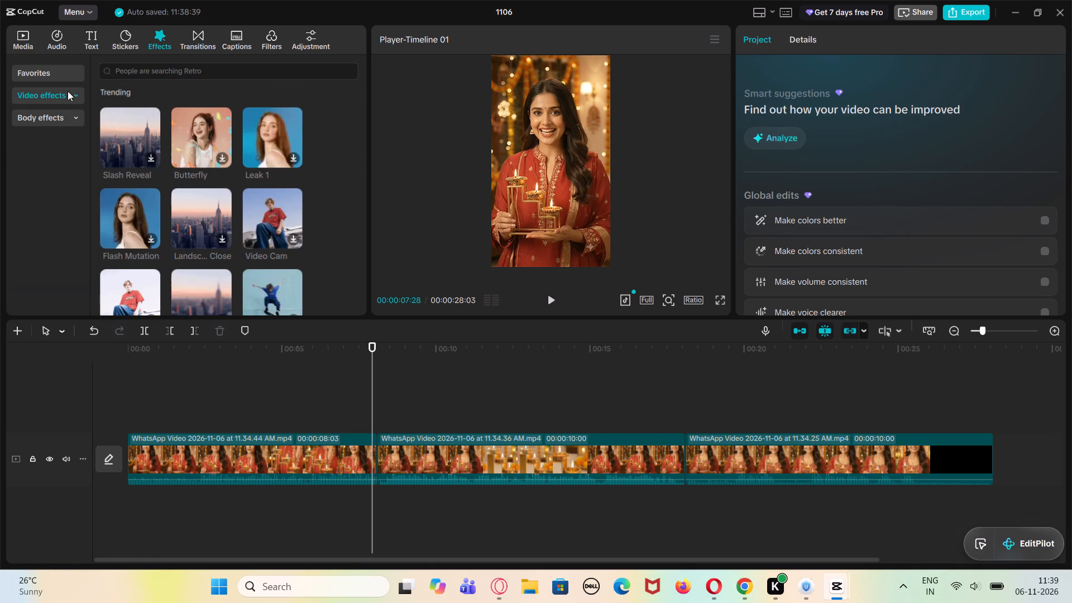
{"action": "left_click", "coordinate": [68, 91]}
{"action": "left_click", "coordinate": [62, 125]}
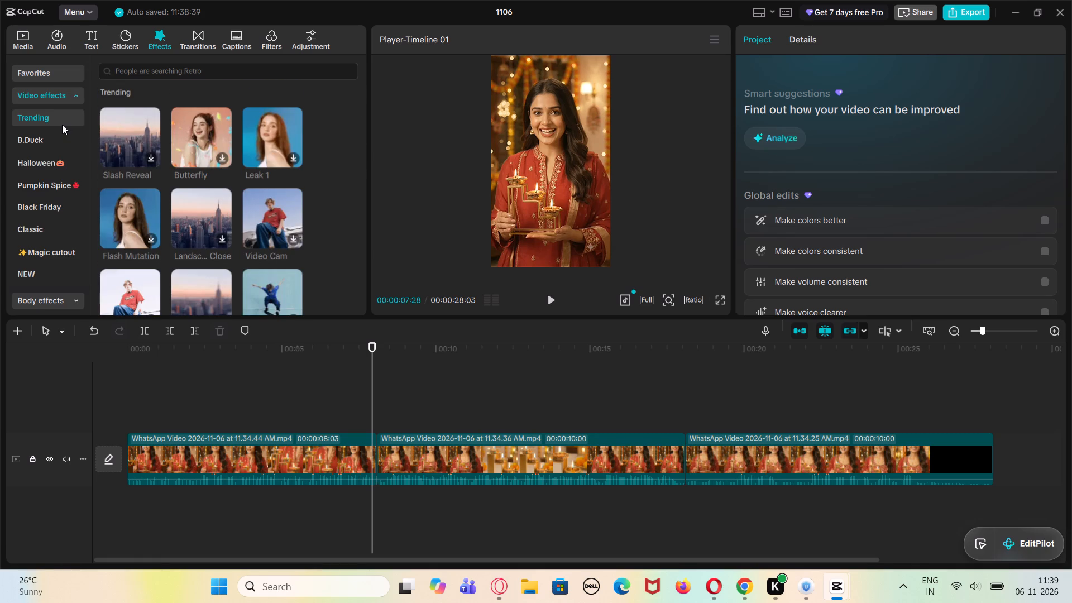
{"action": "left_click", "coordinate": [47, 123]}
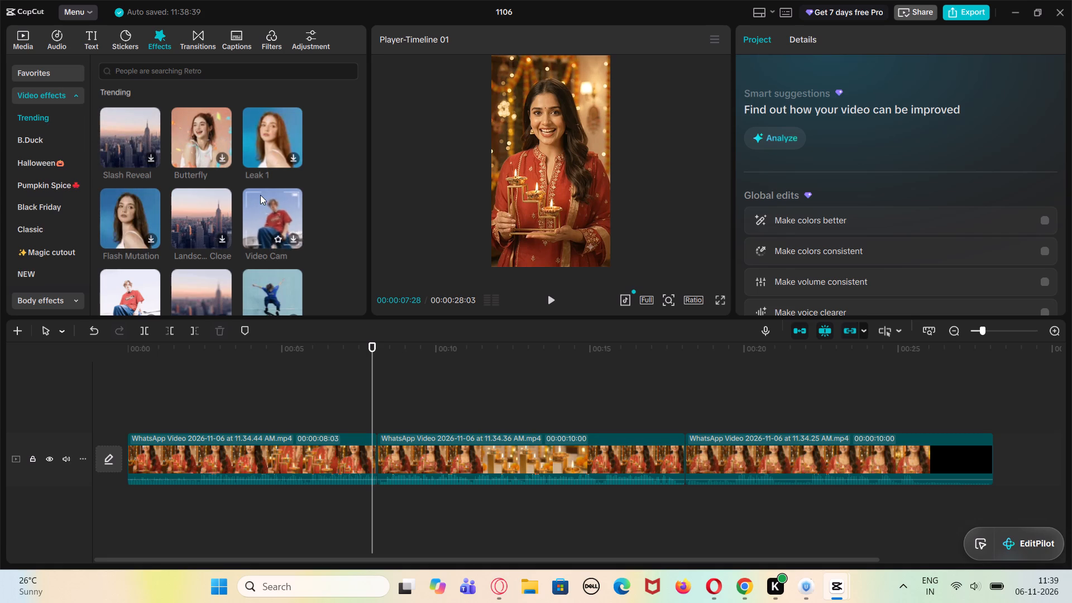
{"action": "scroll", "coordinate": [205, 271], "scroll_direction": "down", "scroll_amount": 1}
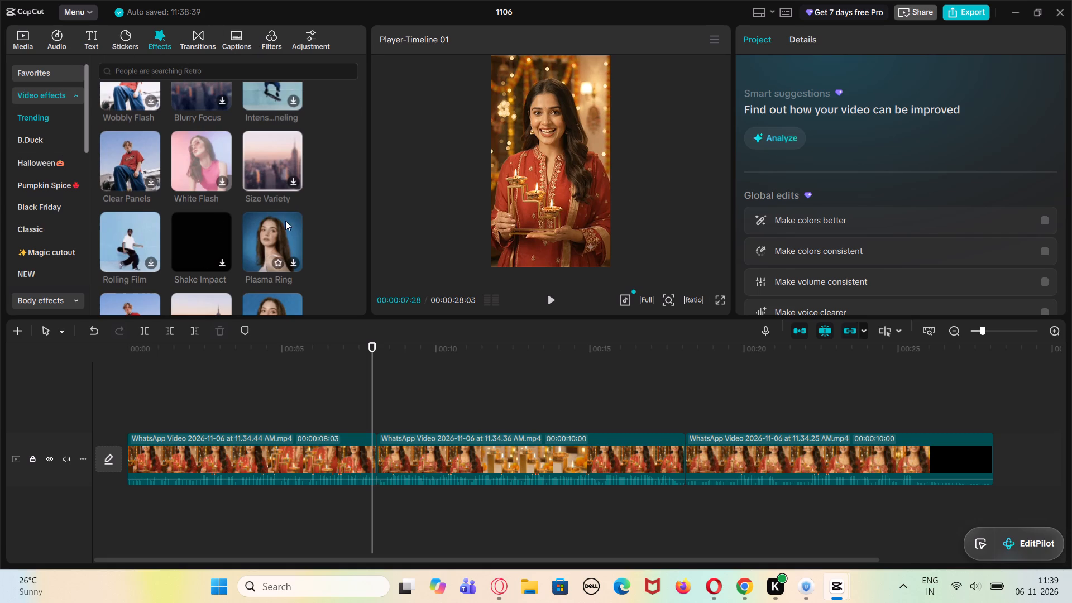
{"action": "scroll", "coordinate": [285, 221], "scroll_direction": "down", "scroll_amount": 3}
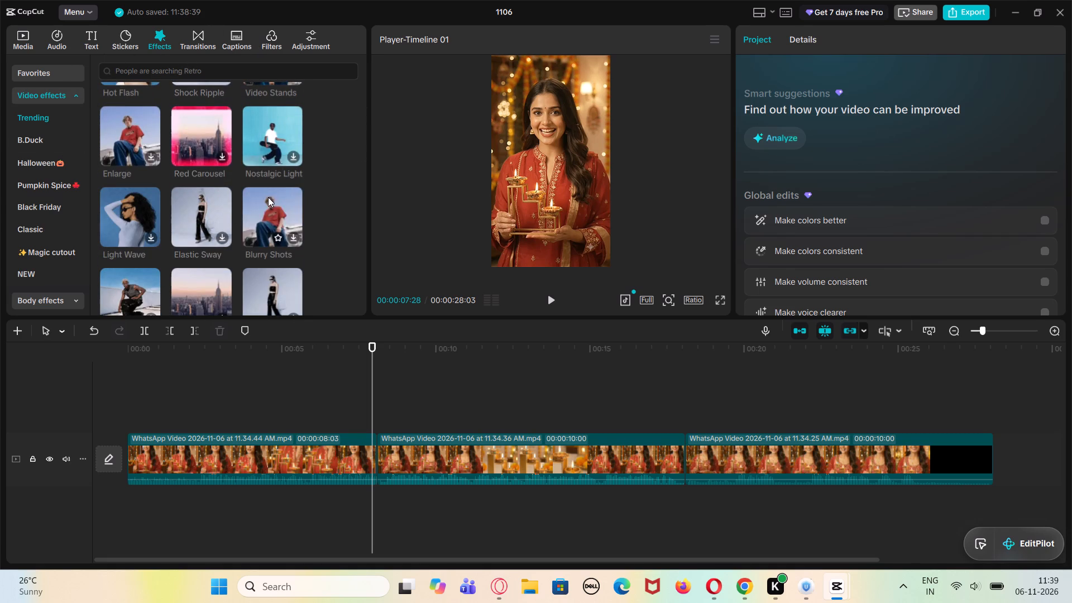
{"action": "scroll", "coordinate": [277, 282], "scroll_direction": "down", "scroll_amount": 4}
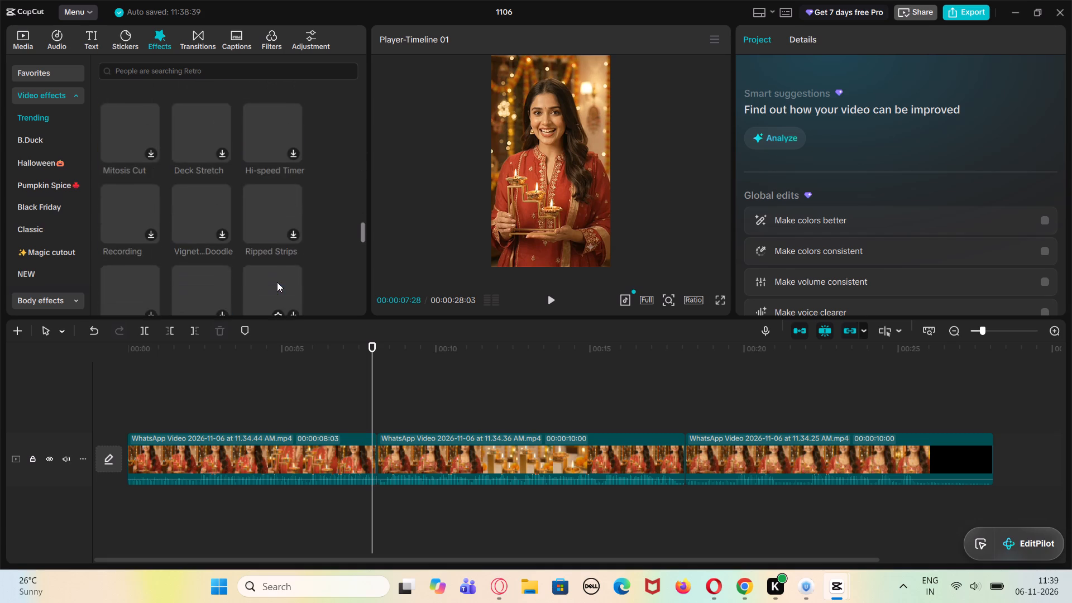
{"action": "scroll", "coordinate": [277, 282], "scroll_direction": "down", "scroll_amount": 1}
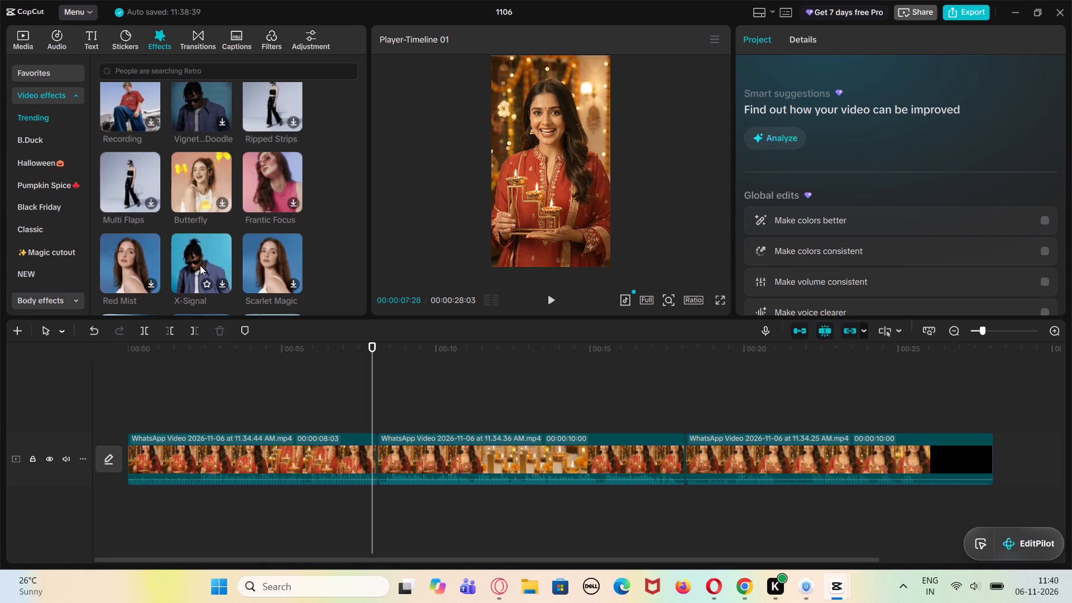
{"action": "scroll", "coordinate": [200, 265], "scroll_direction": "down", "scroll_amount": 1}
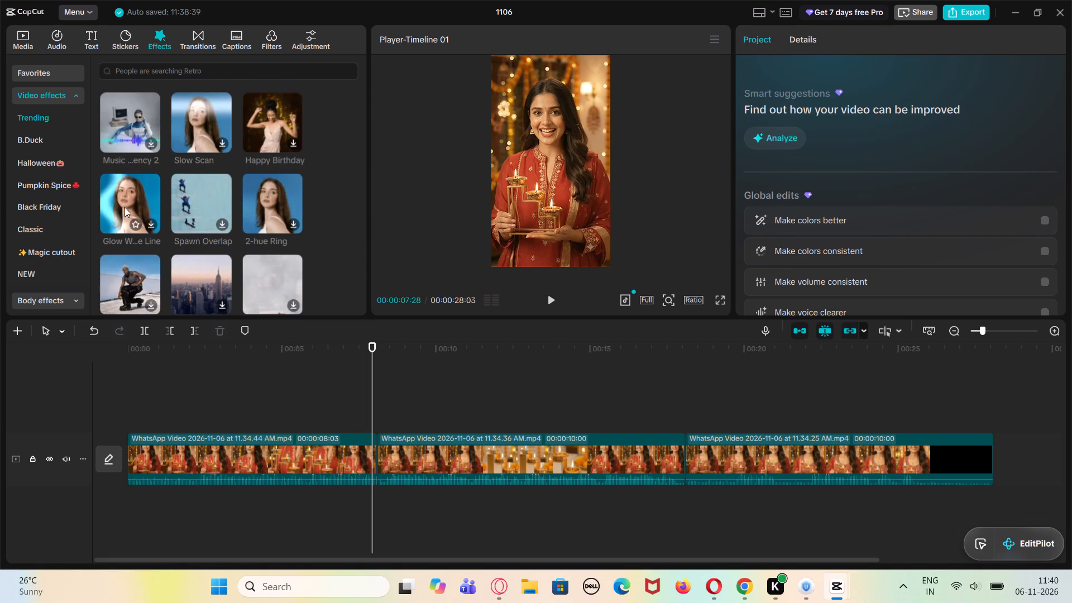
{"action": "scroll", "coordinate": [142, 271], "scroll_direction": "down", "scroll_amount": 1}
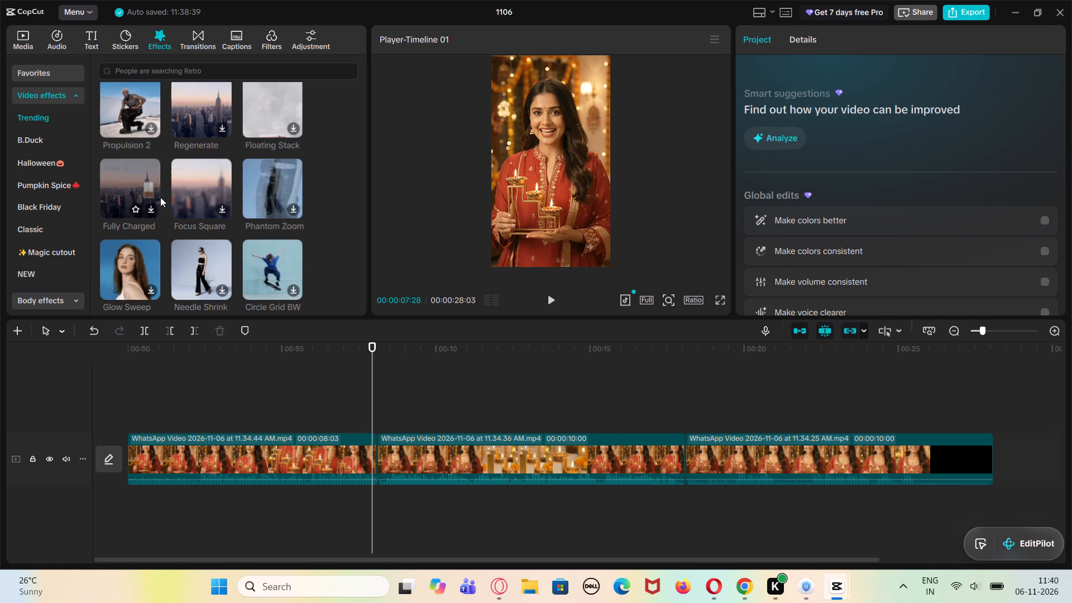
{"action": "scroll", "coordinate": [160, 197], "scroll_direction": "down", "scroll_amount": 1}
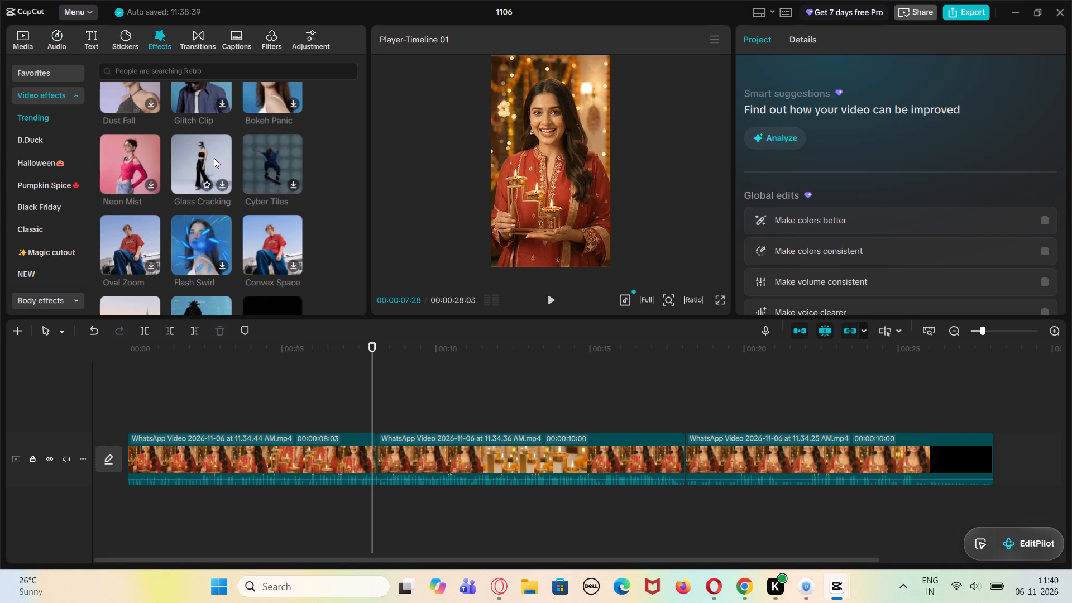
{"action": "scroll", "coordinate": [154, 253], "scroll_direction": "down", "scroll_amount": 1}
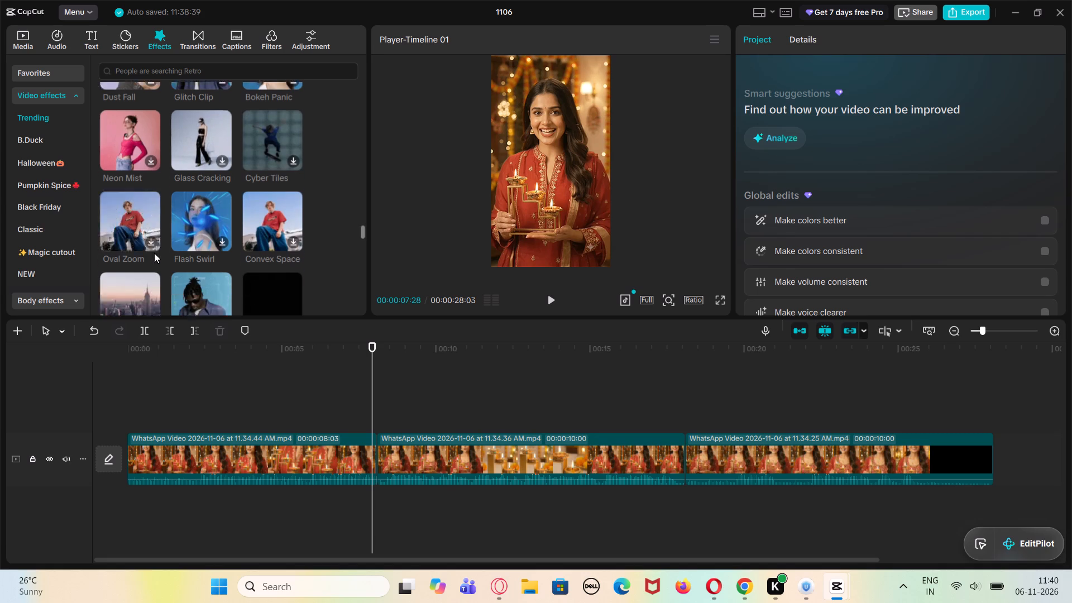
{"action": "scroll", "coordinate": [154, 253], "scroll_direction": "down", "scroll_amount": 1}
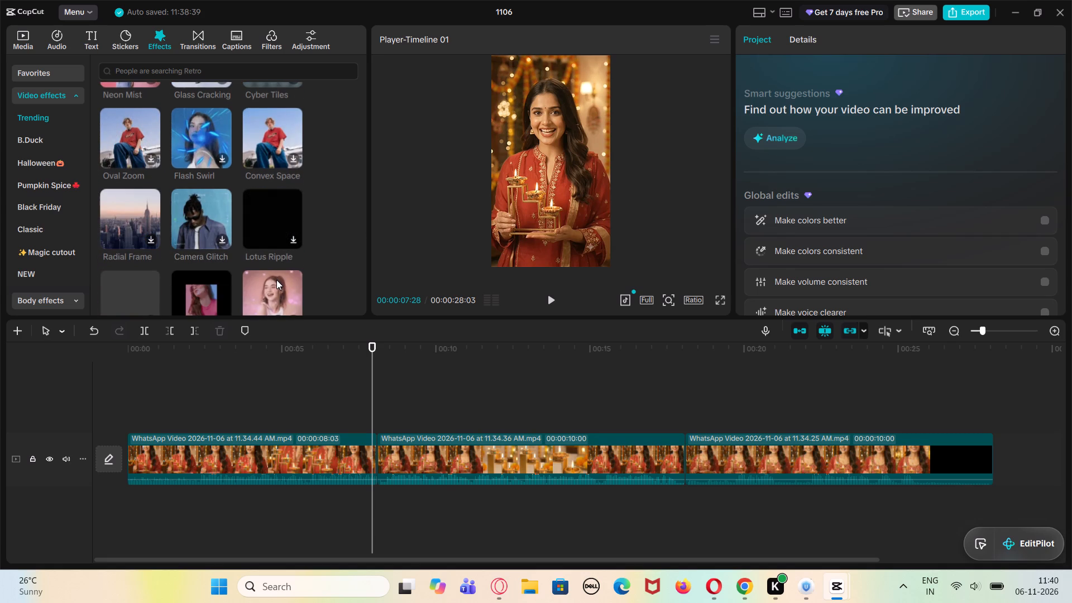
{"action": "scroll", "coordinate": [276, 280], "scroll_direction": "down", "scroll_amount": 2}
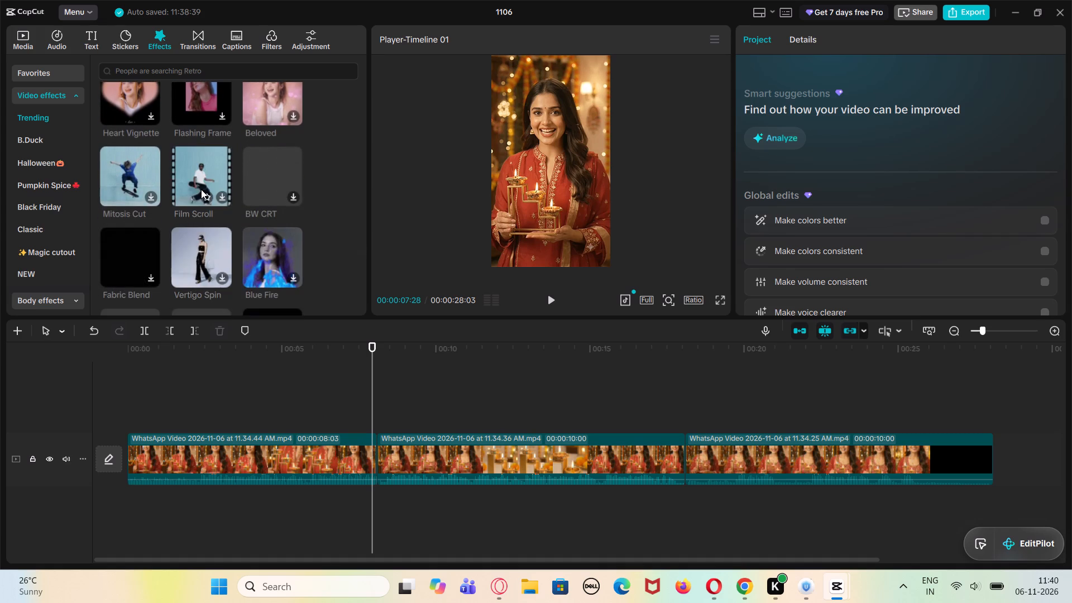
Preview the Fabric Blend effect and look through more of the Trending video effects.
{"action": "left_click", "coordinate": [124, 251]}
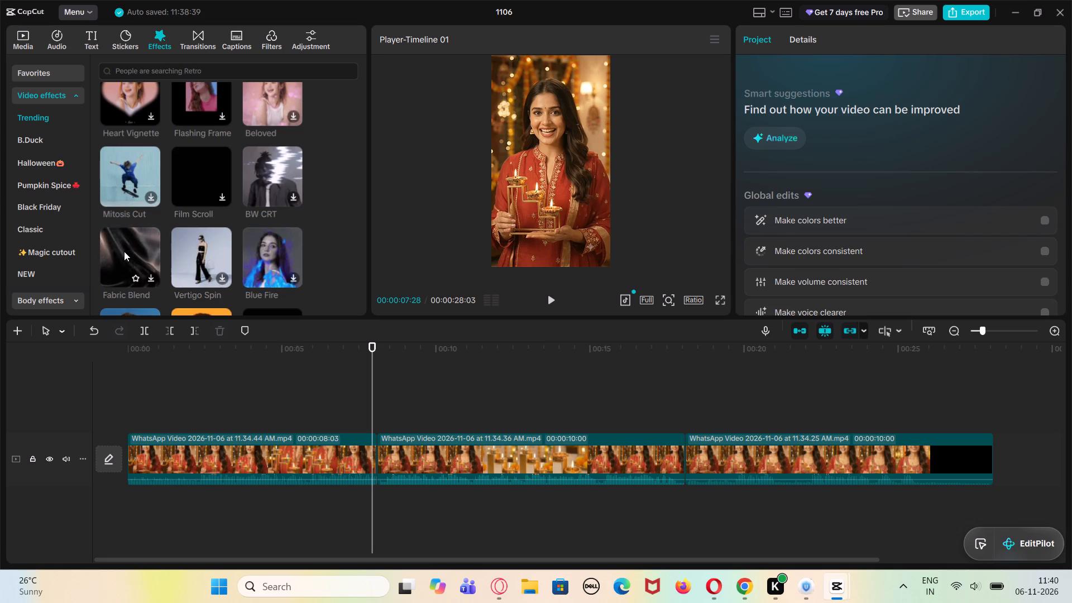
{"action": "left_click", "coordinate": [124, 251]}
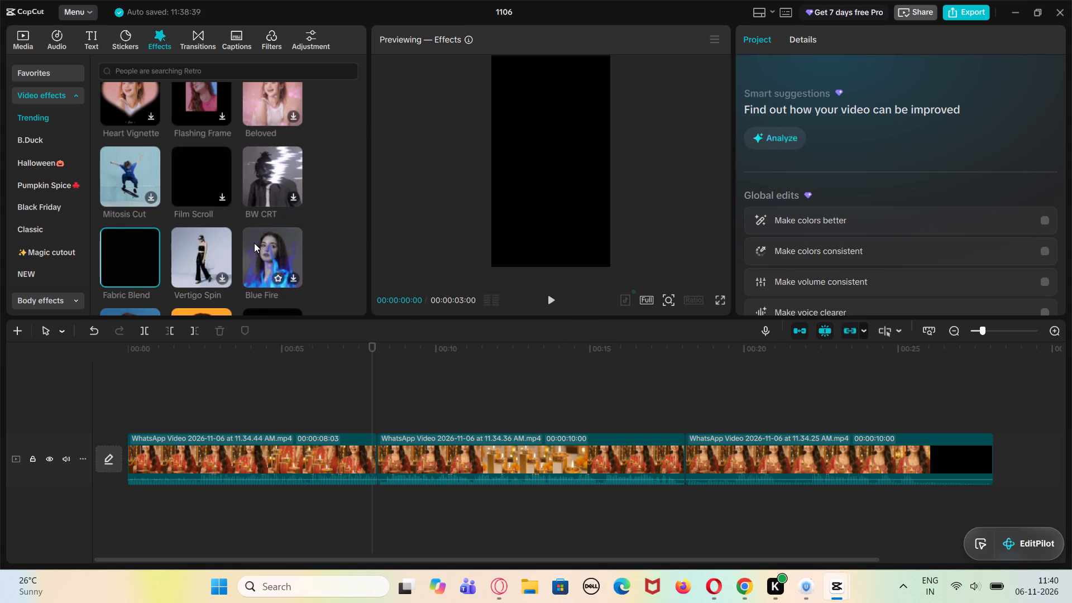
{"action": "scroll", "coordinate": [214, 246], "scroll_direction": "down", "scroll_amount": 1}
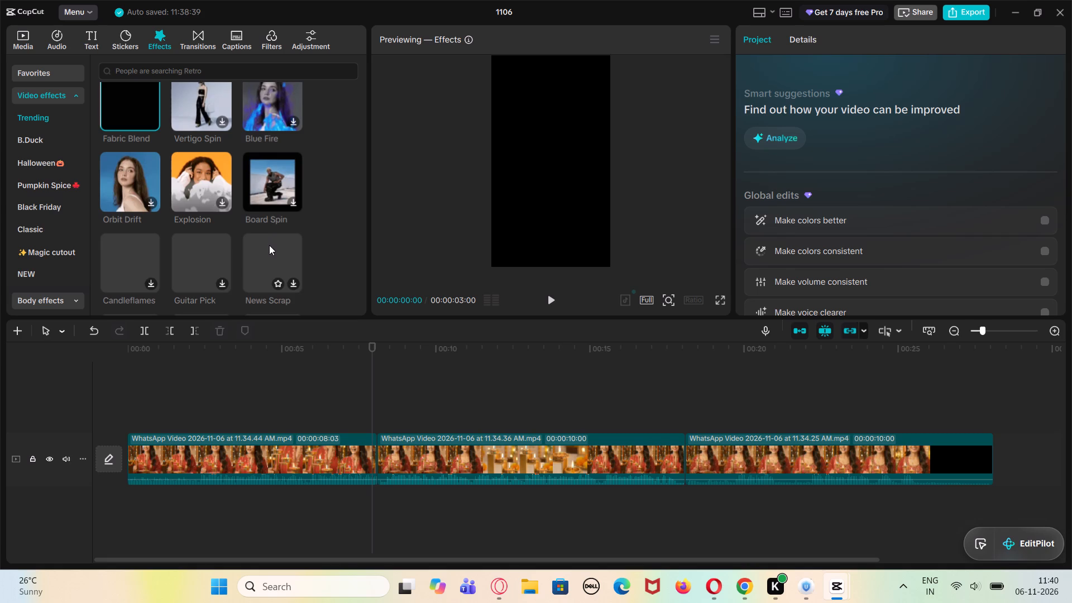
{"action": "scroll", "coordinate": [209, 251], "scroll_direction": "down", "scroll_amount": 2}
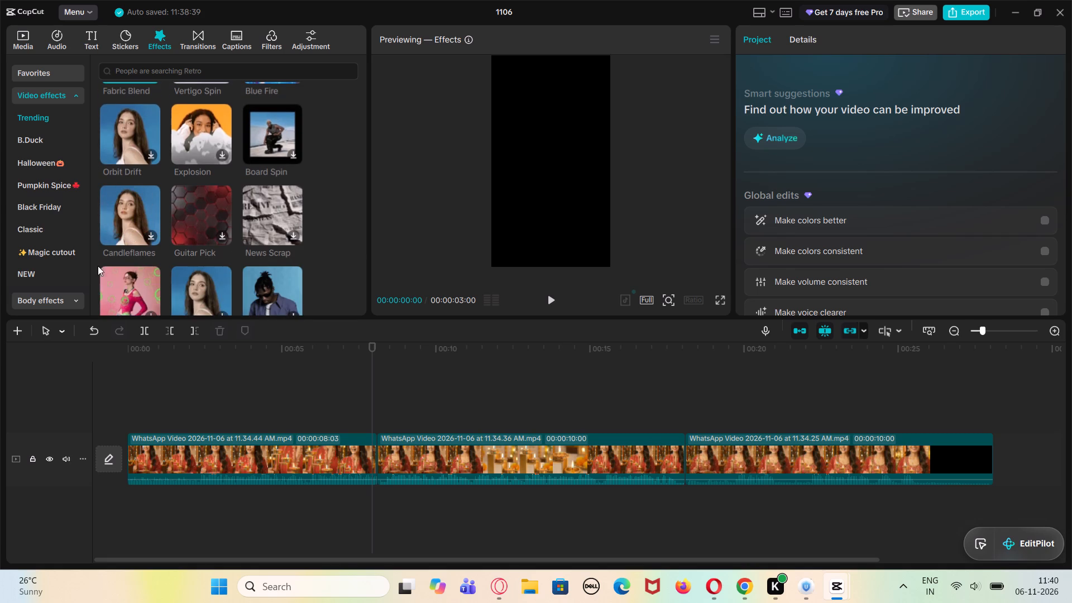
Preview Fade In from the Classic video effects and place it above the join between the first and second clips.
{"action": "left_click", "coordinate": [31, 189]}
{"action": "left_click", "coordinate": [26, 228]}
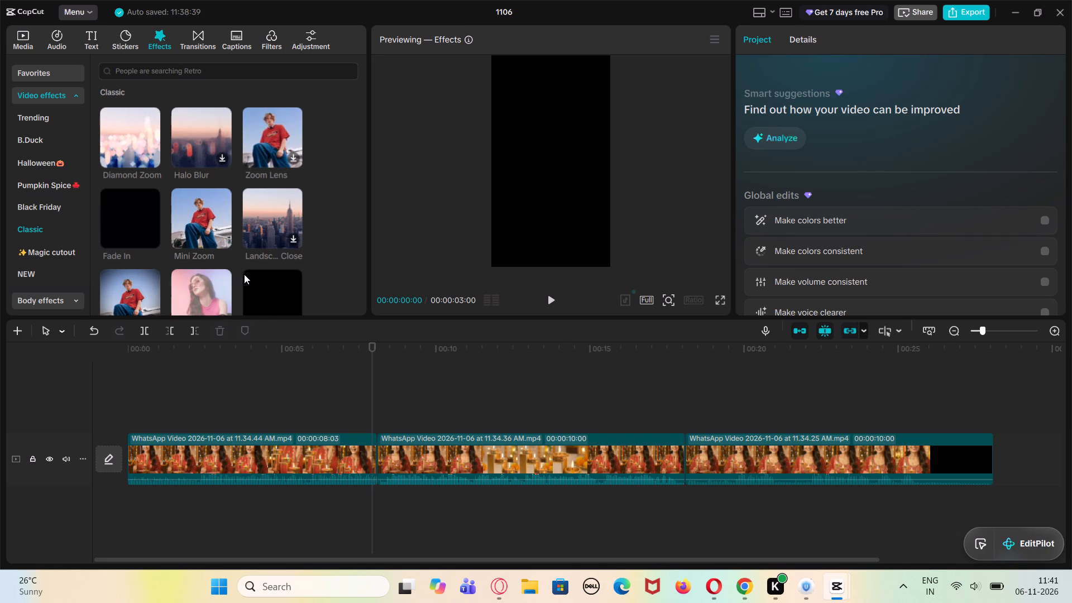
{"action": "left_click", "coordinate": [127, 204]}
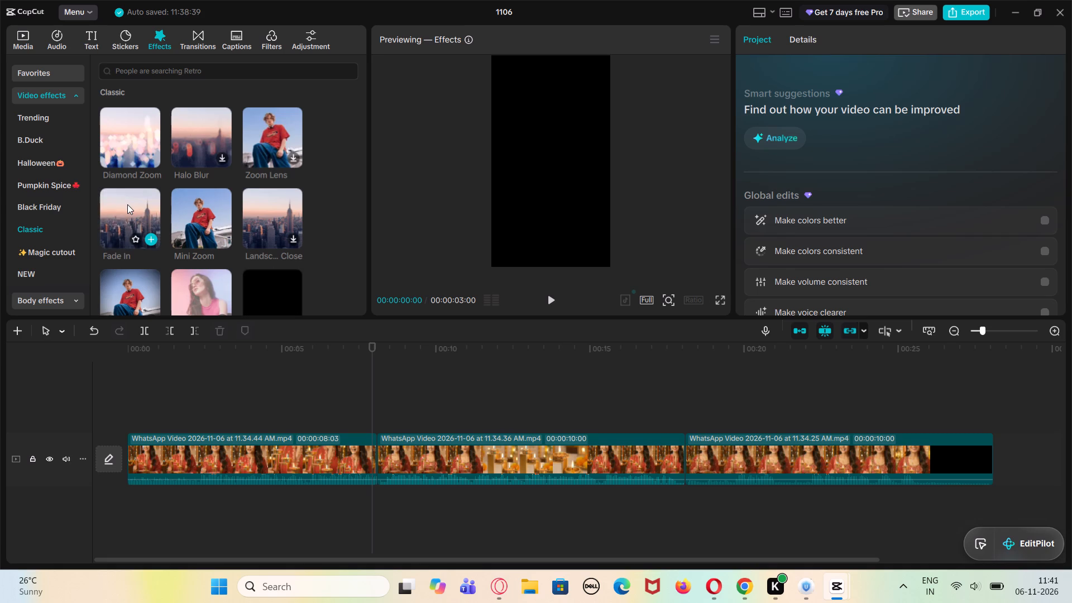
{"action": "left_click", "coordinate": [127, 204]}
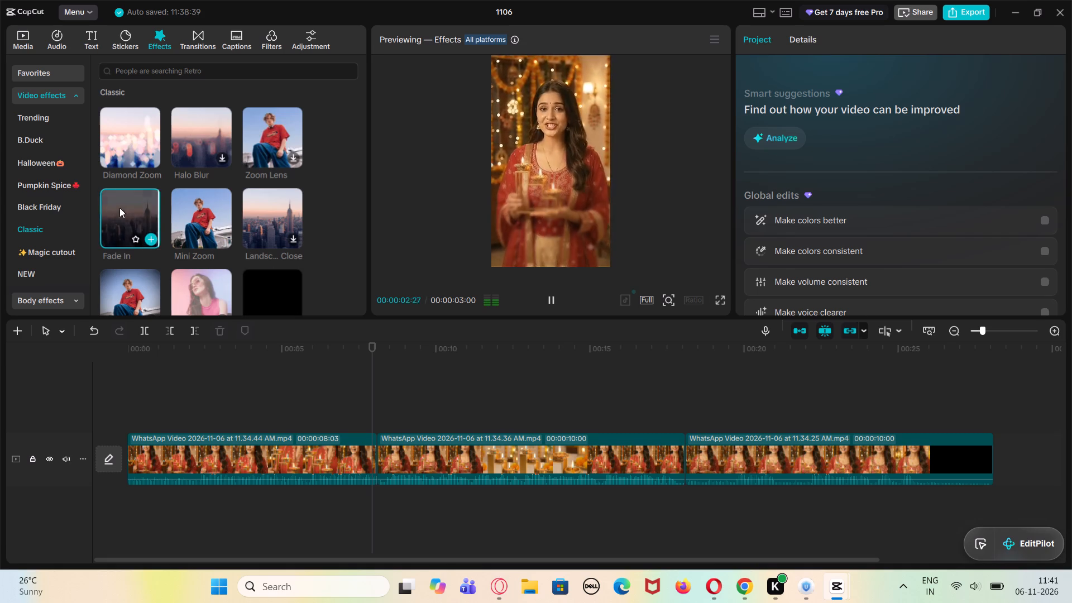
{"action": "left_click_drag", "start_coordinate": [123, 205], "coordinate": [328, 394]}
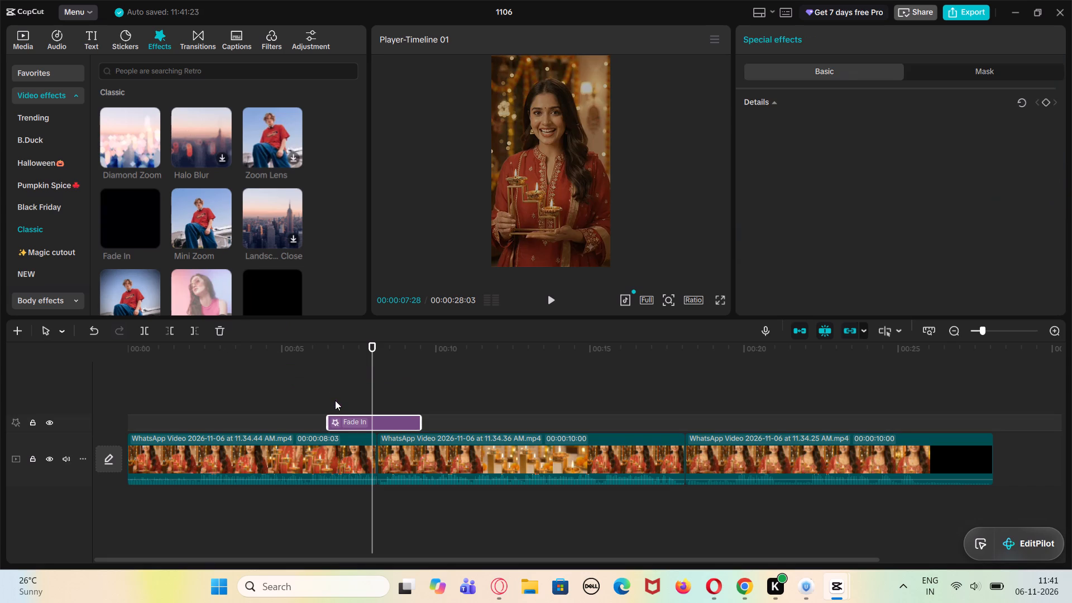
Trim both ends of the Fade In effect so it spans the first join from about 7.4 s to 8.6 s.
{"action": "left_click_drag", "start_coordinate": [326, 417], "coordinate": [337, 422]}
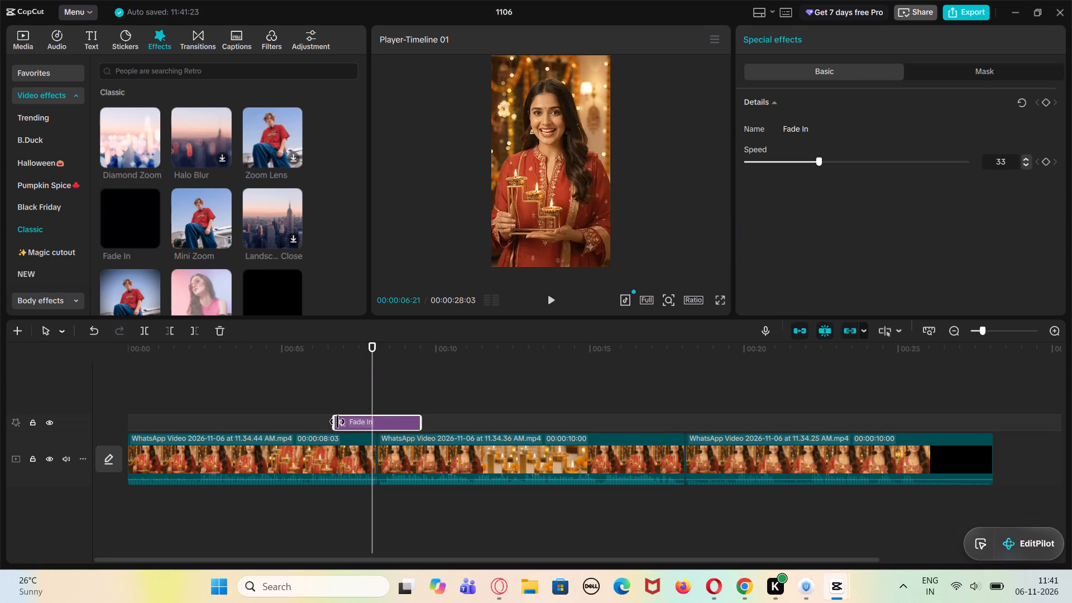
{"action": "left_click_drag", "start_coordinate": [337, 422], "coordinate": [357, 433]}
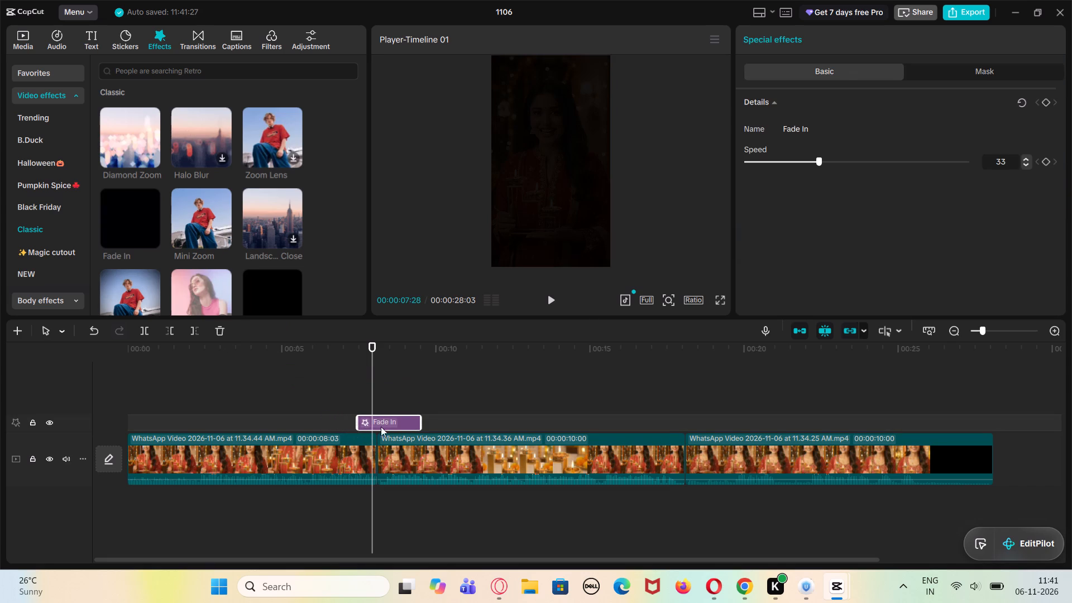
{"action": "left_click_drag", "start_coordinate": [420, 420], "coordinate": [394, 419]}
{"action": "left_click_drag", "start_coordinate": [398, 416], "coordinate": [389, 419]}
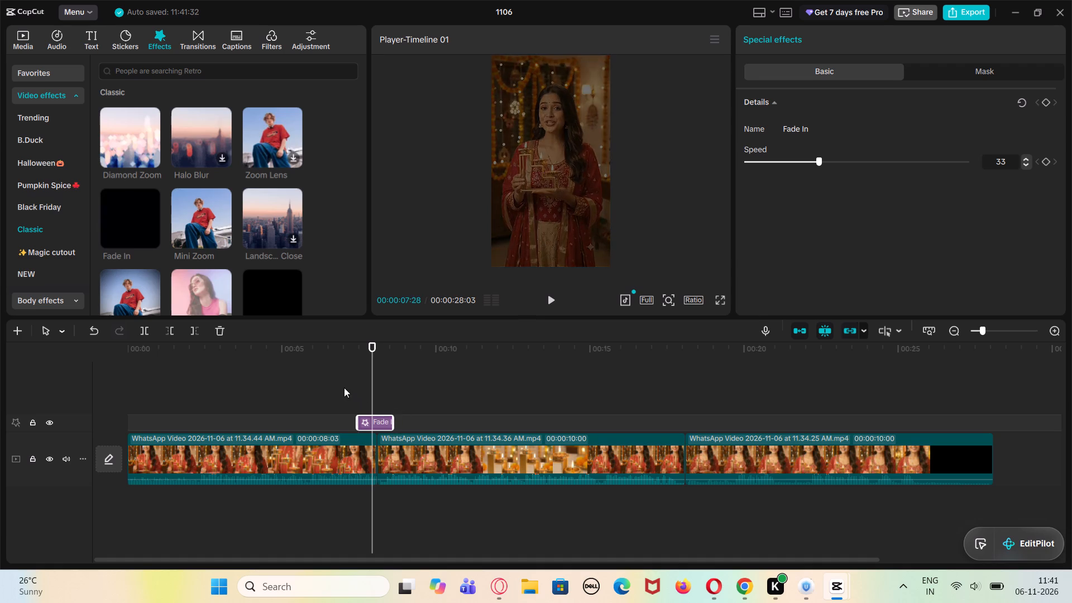
Play back the join between the first and second clips from just before the Fade In effect.
{"action": "left_click", "coordinate": [337, 383]}
{"action": "left_click", "coordinate": [554, 294]}
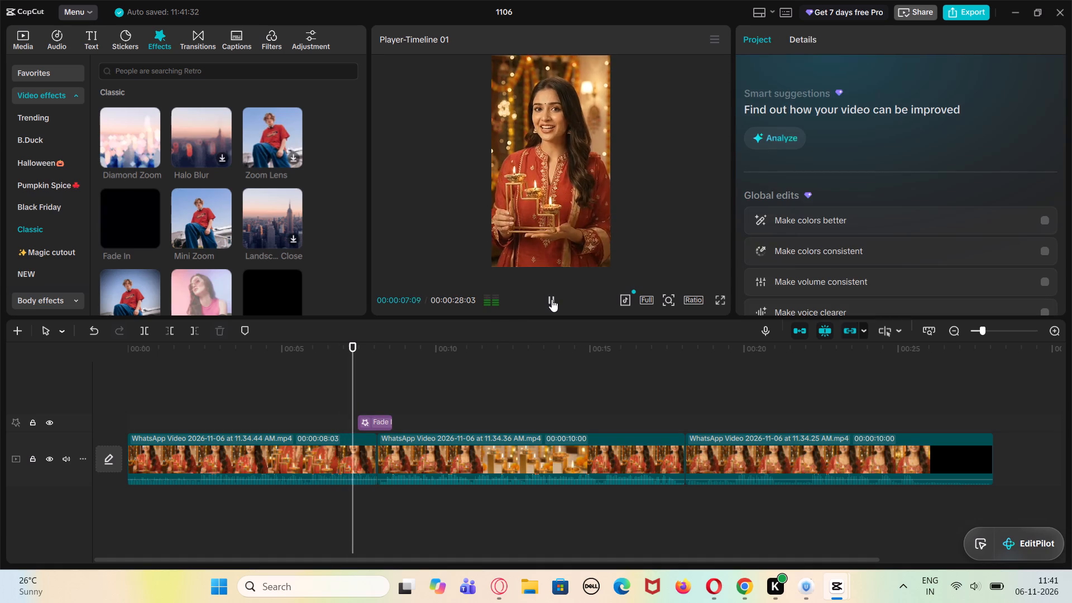
{"action": "left_click", "coordinate": [552, 299]}
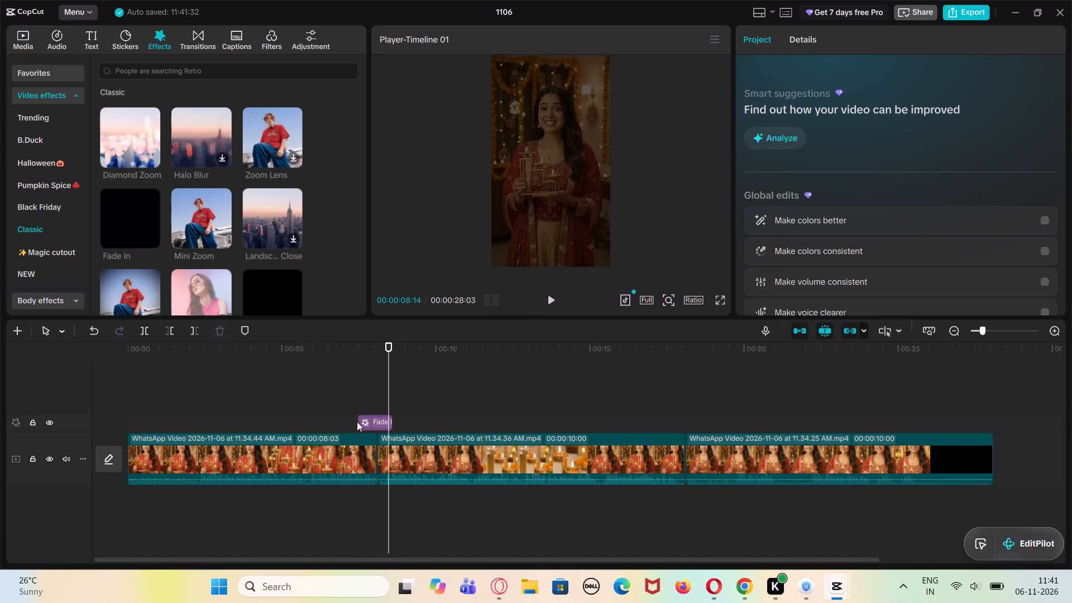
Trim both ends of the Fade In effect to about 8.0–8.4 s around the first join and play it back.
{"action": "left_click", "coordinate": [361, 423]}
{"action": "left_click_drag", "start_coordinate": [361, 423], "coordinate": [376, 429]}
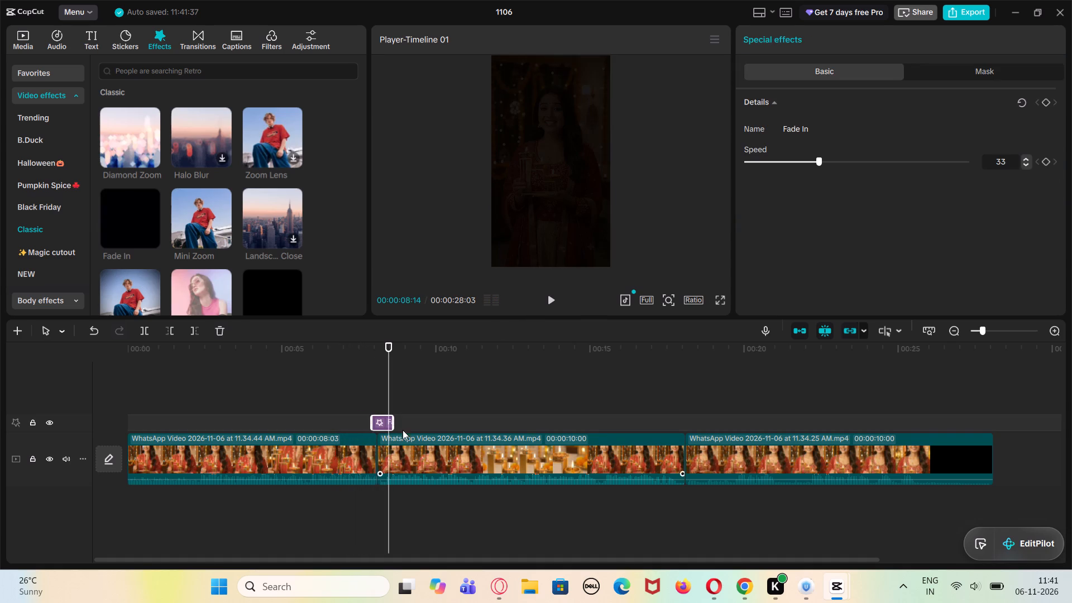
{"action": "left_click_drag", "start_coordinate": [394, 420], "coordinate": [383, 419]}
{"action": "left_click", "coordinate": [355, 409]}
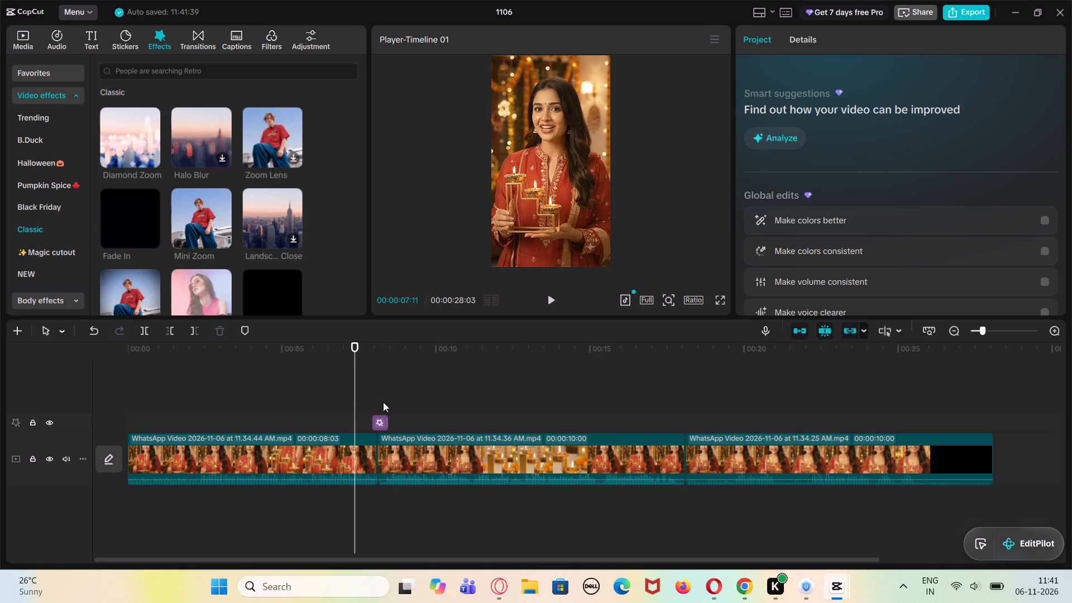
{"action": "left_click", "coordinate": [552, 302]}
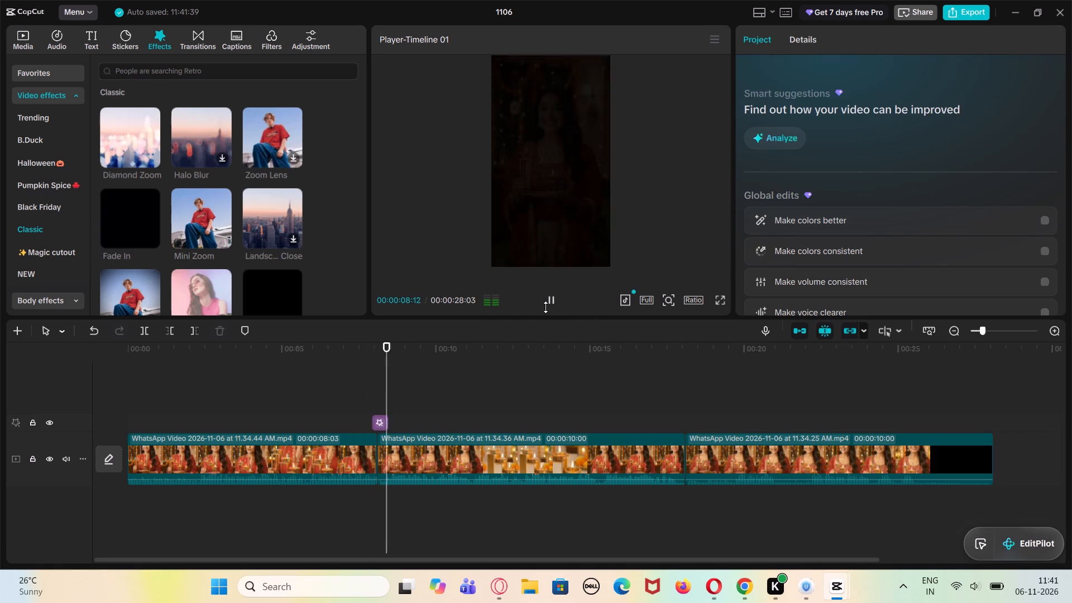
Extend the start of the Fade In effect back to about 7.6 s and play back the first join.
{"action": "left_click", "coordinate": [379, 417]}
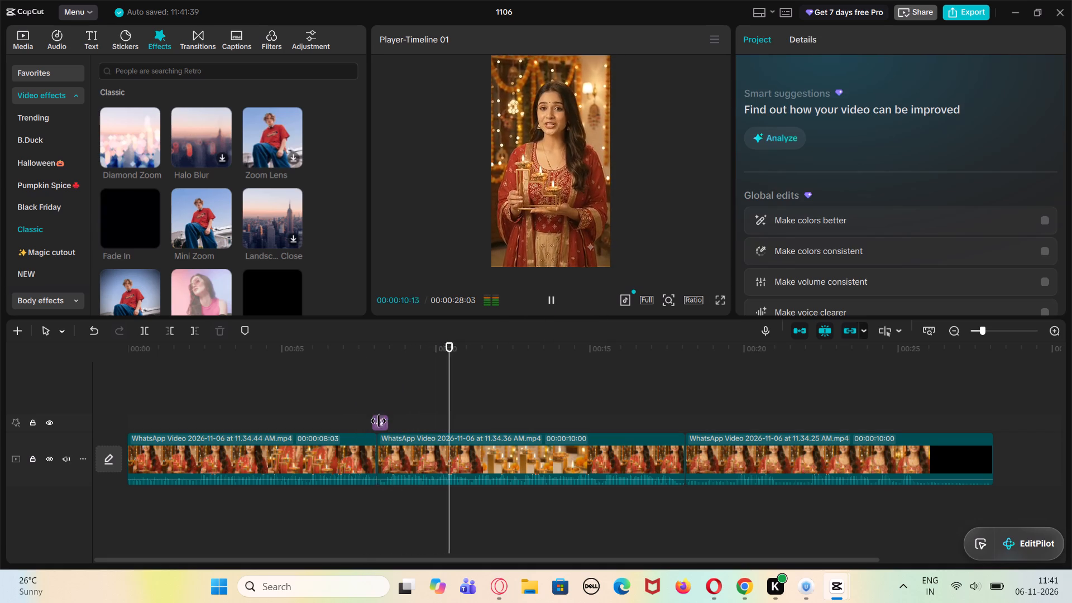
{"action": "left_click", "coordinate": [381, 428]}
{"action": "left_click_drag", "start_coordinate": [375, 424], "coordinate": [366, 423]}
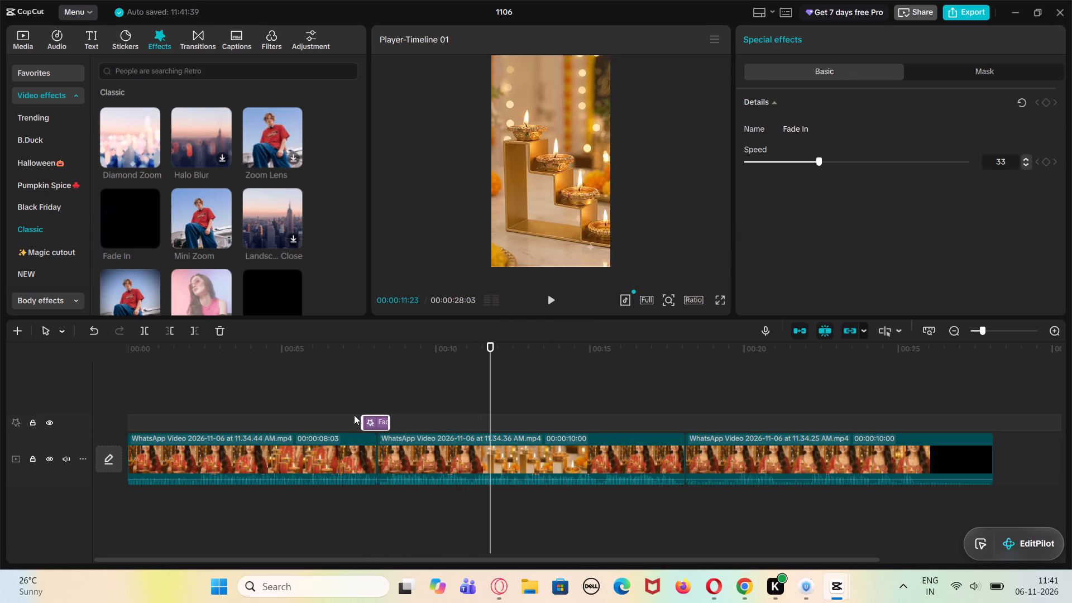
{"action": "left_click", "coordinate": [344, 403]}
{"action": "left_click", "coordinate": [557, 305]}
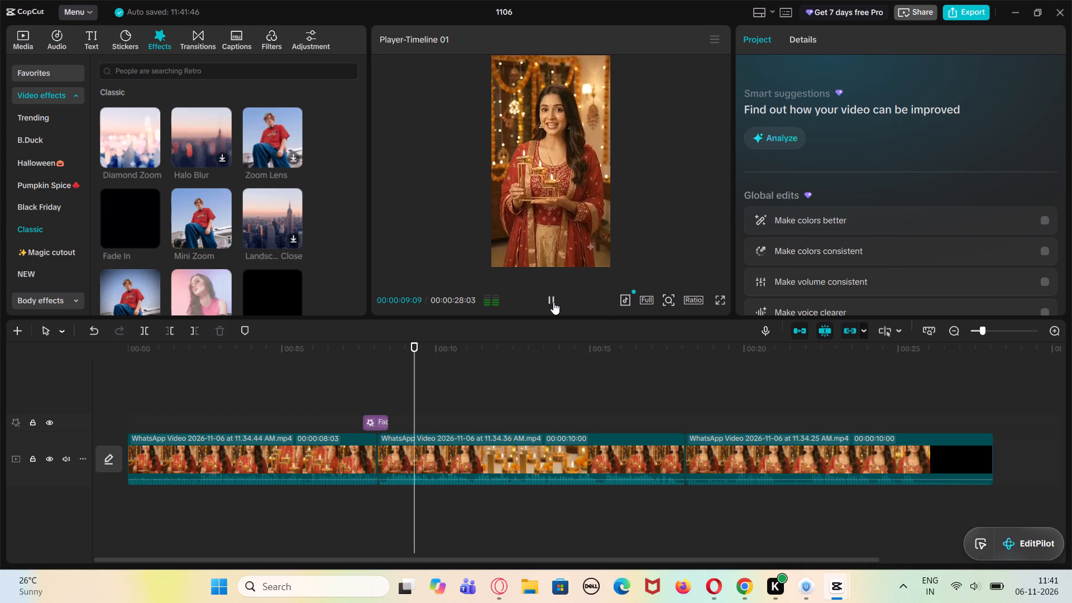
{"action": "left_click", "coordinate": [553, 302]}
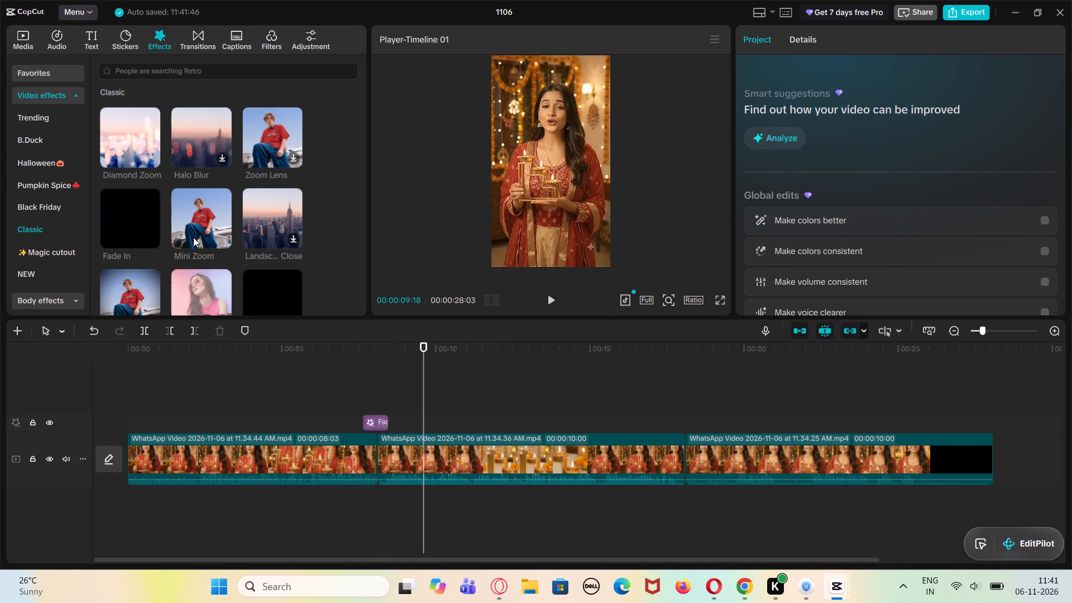
Replace the Fade In effect with Blink from the Classic effects, starting at about 7.4 s, and play back the first join.
{"action": "scroll", "coordinate": [137, 280], "scroll_direction": "down", "scroll_amount": 1}
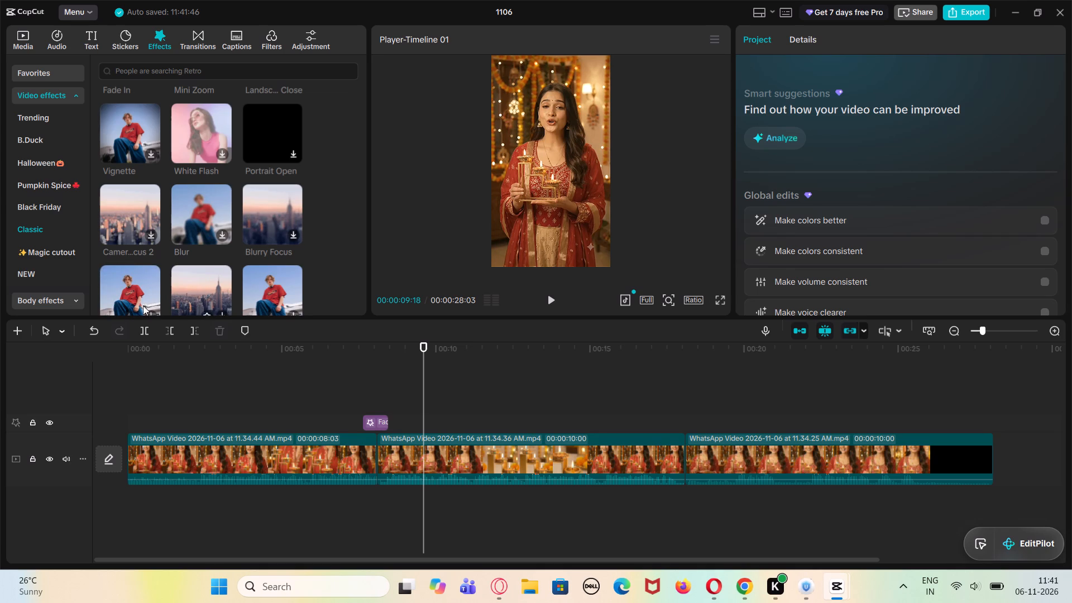
{"action": "left_click", "coordinate": [124, 298]}
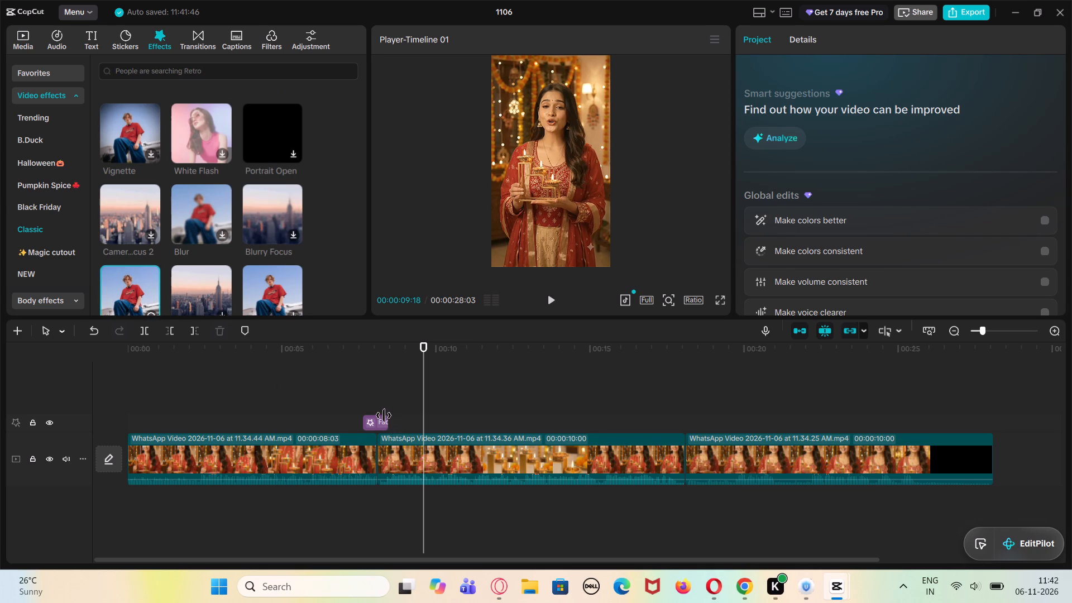
{"action": "left_click", "coordinate": [384, 415]}
{"action": "left_click", "coordinate": [215, 331]}
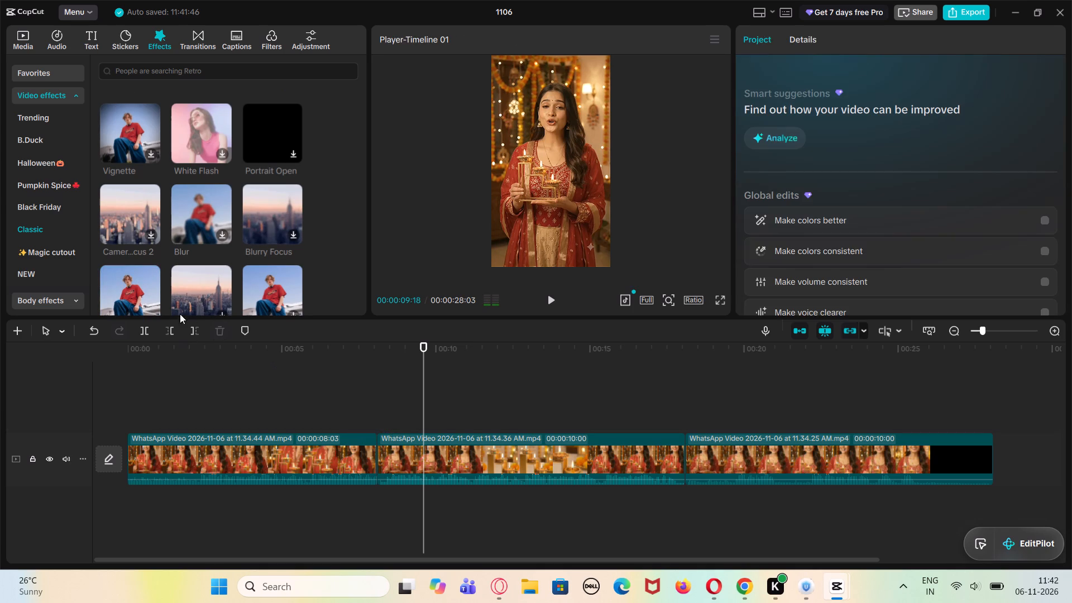
{"action": "left_click_drag", "start_coordinate": [129, 297], "coordinate": [356, 404]}
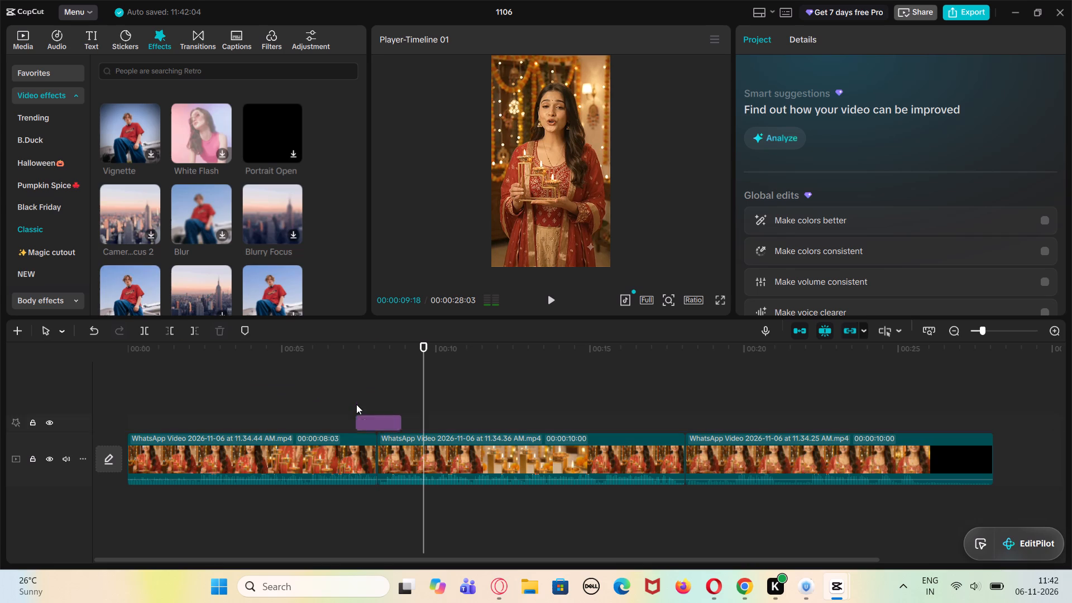
{"action": "left_click", "coordinate": [337, 391]}
{"action": "left_click", "coordinate": [556, 294]}
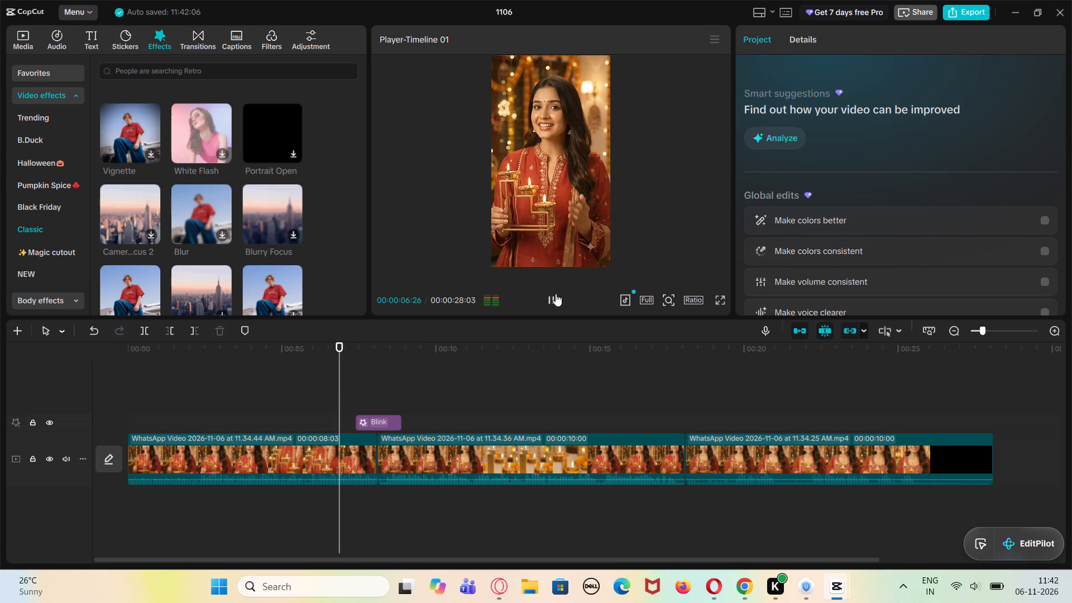
{"action": "left_click", "coordinate": [554, 295]}
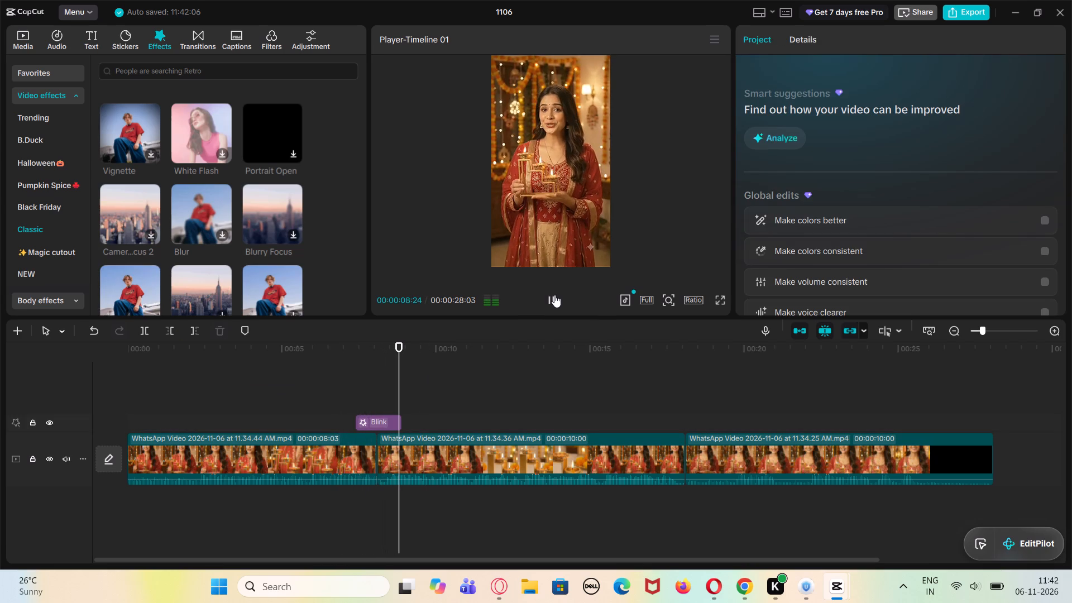
Shift the Blink effect to start at about 7.6 s and play the video from just before it into the third clip.
{"action": "left_click_drag", "start_coordinate": [365, 418], "coordinate": [370, 417]}
{"action": "left_click_drag", "start_coordinate": [370, 417], "coordinate": [376, 417]}
{"action": "left_click", "coordinate": [351, 398]}
{"action": "left_click", "coordinate": [553, 303]}
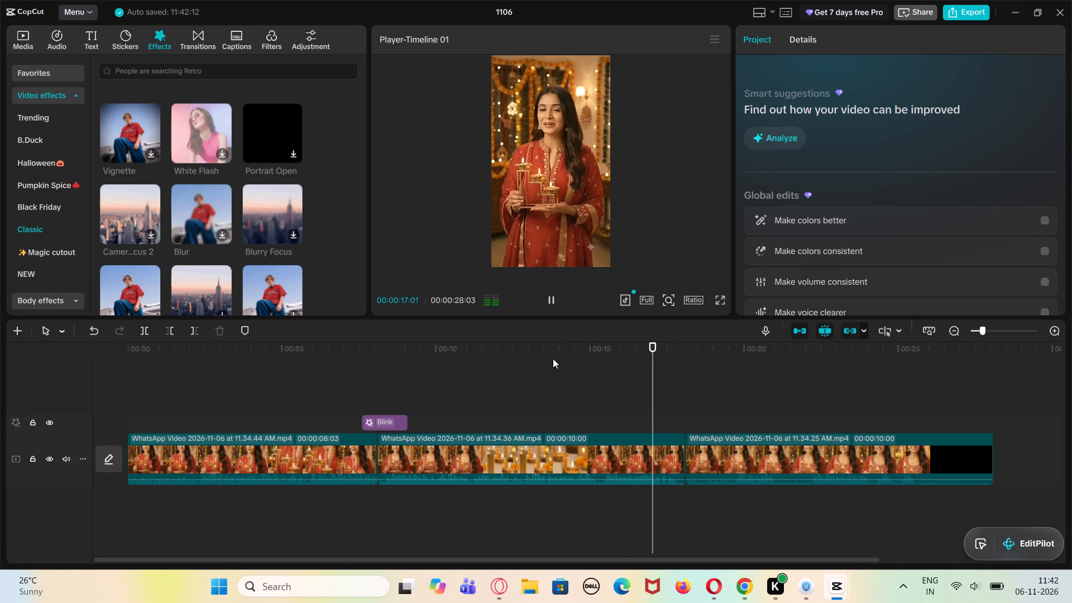
{"action": "left_click", "coordinate": [547, 295]}
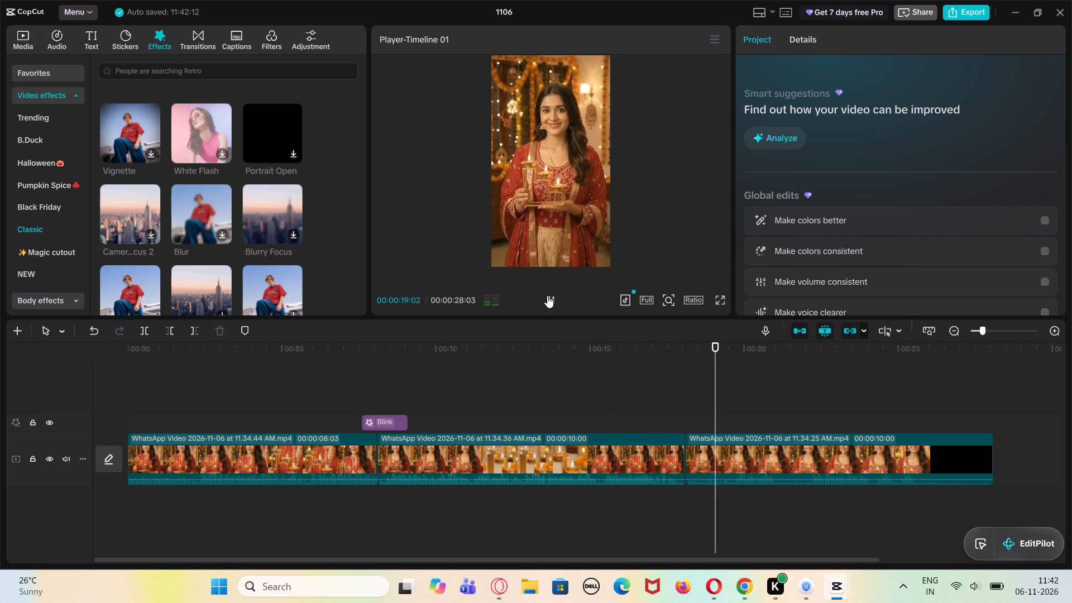
Replay the second half of the second clip and its join with the third clip to find where to cut.
{"action": "left_click", "coordinate": [638, 420]}
{"action": "left_click", "coordinate": [547, 300]}
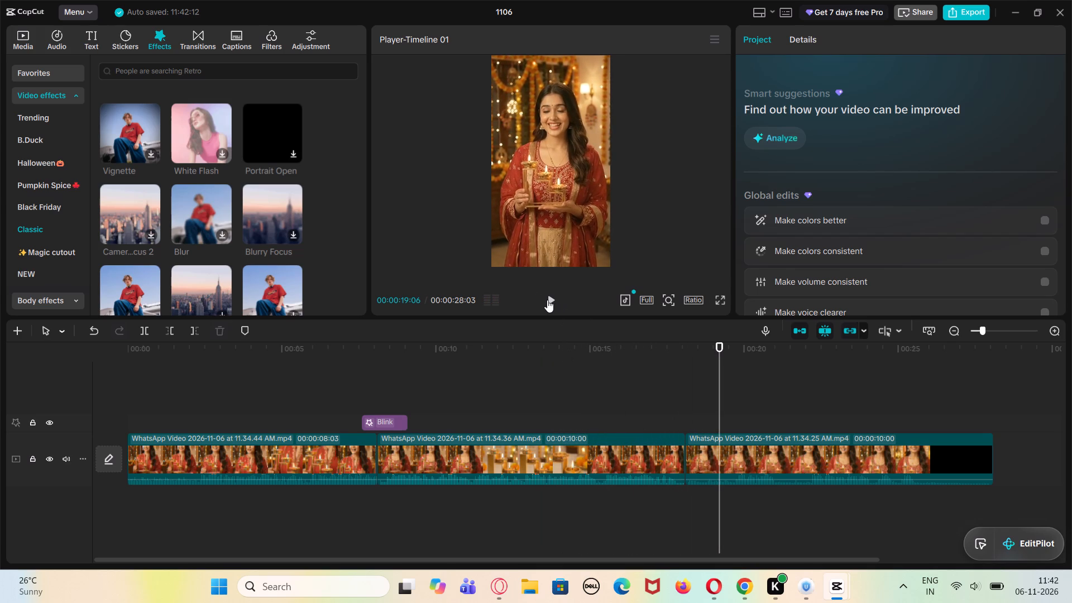
{"action": "left_click", "coordinate": [629, 380]}
{"action": "left_click", "coordinate": [551, 302]}
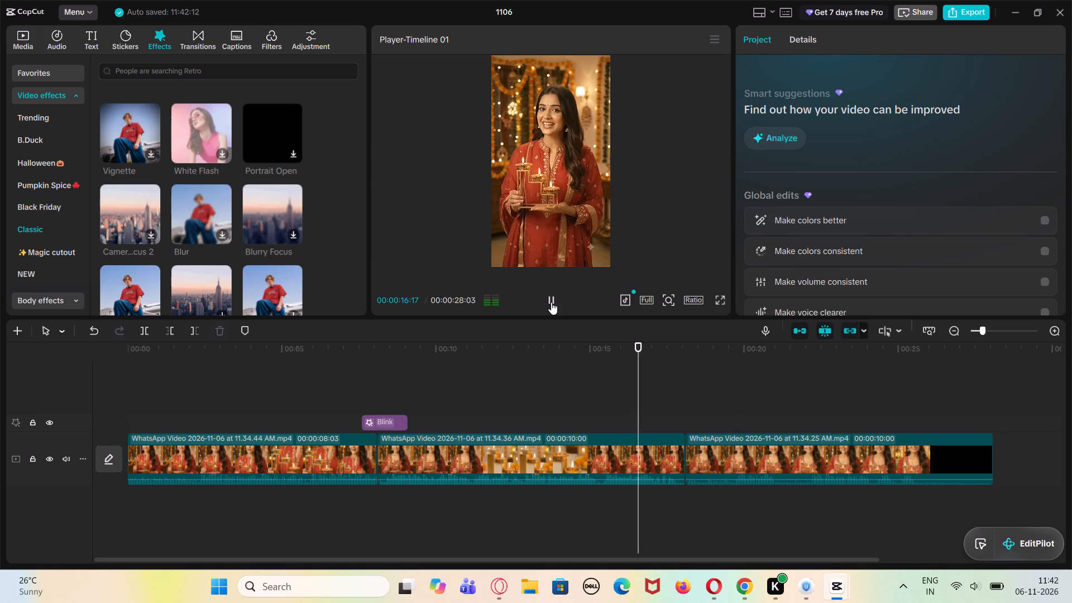
{"action": "left_click", "coordinate": [551, 302]}
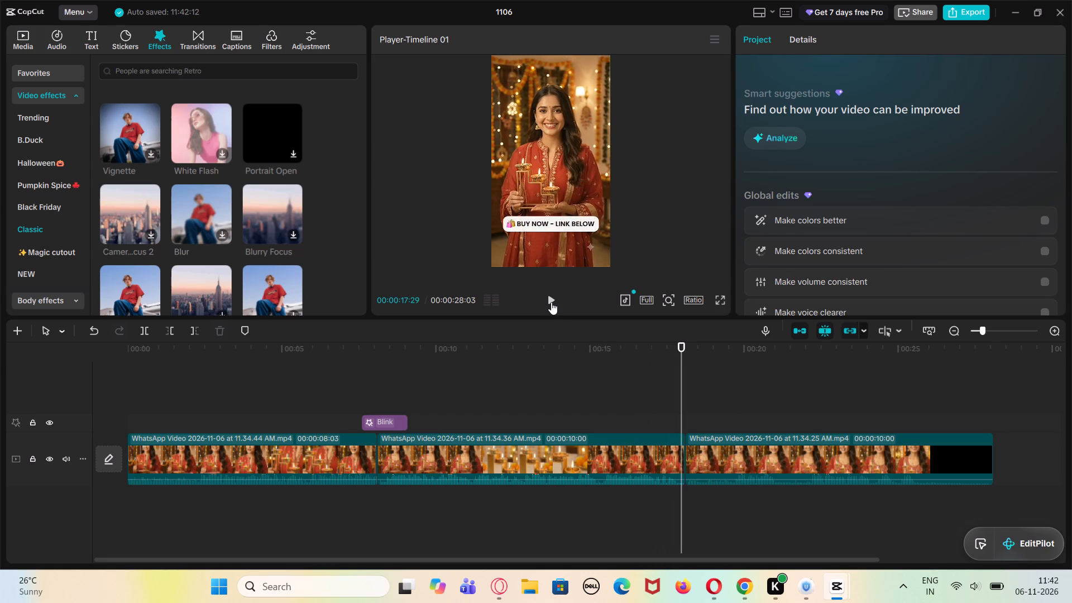
{"action": "left_click", "coordinate": [660, 405]}
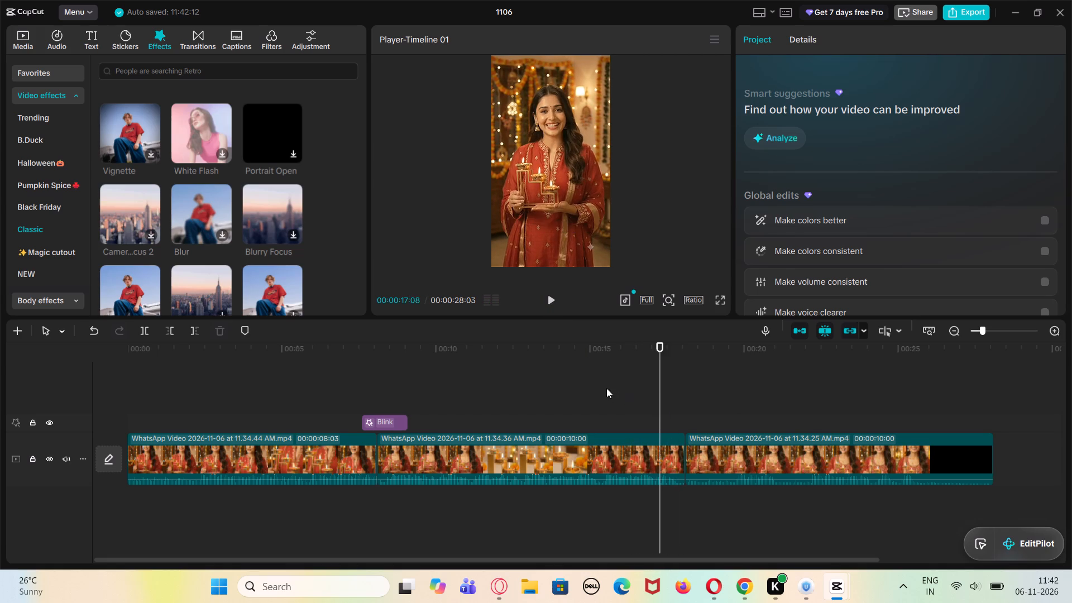
{"action": "left_click", "coordinate": [602, 386]}
{"action": "left_click", "coordinate": [552, 296]}
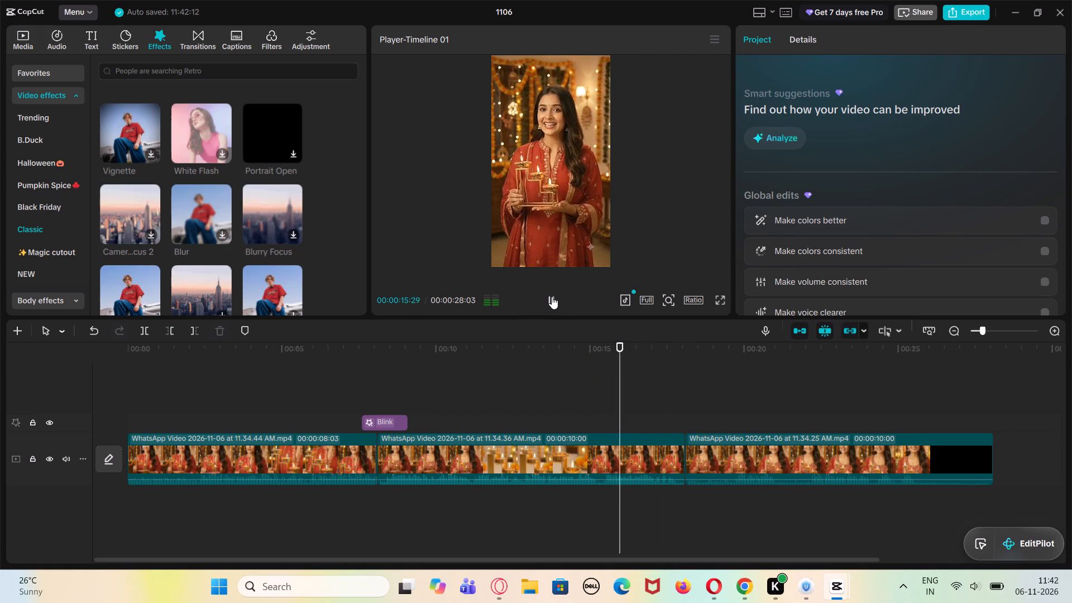
{"action": "left_click", "coordinate": [552, 296]}
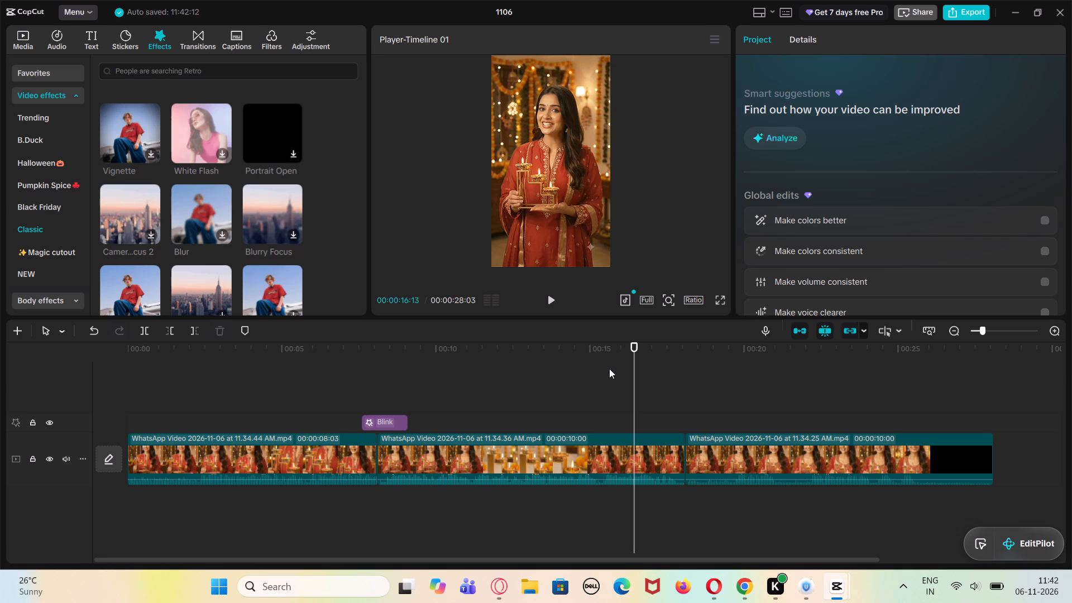
{"action": "left_click", "coordinate": [626, 387]}
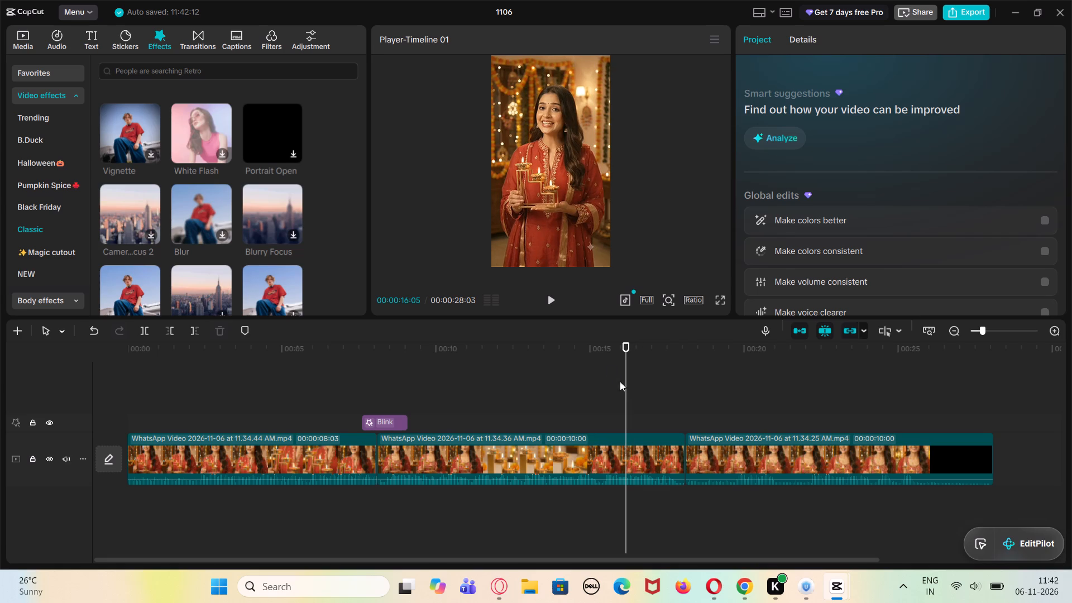
{"action": "left_click", "coordinate": [594, 375]}
{"action": "left_click", "coordinate": [510, 360]}
{"action": "left_click", "coordinate": [549, 301]}
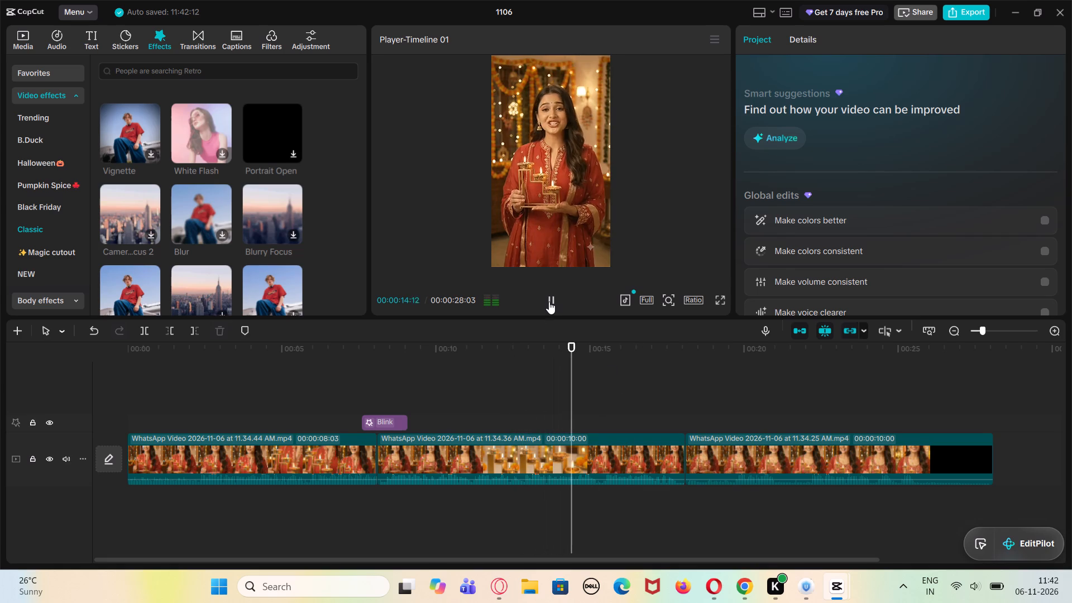
{"action": "left_click", "coordinate": [549, 301]}
{"action": "double_click", "coordinate": [549, 301]}
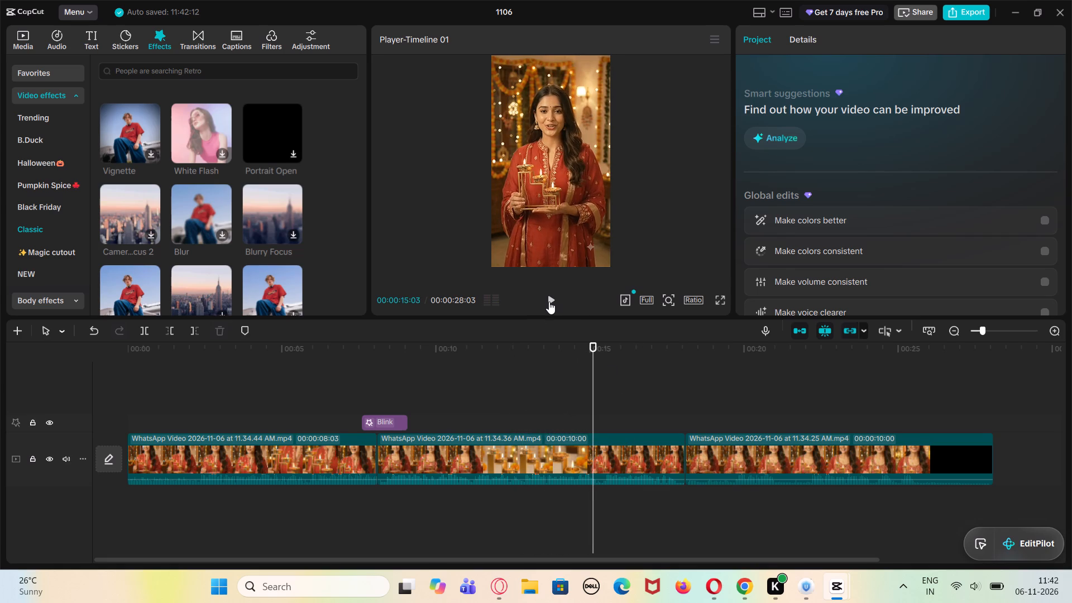
Trim the second clip's end to a duration of 00:00:07:05 and cut the third clip's black ending, leaving 00:00:08:21.
{"action": "left_click", "coordinate": [599, 447]}
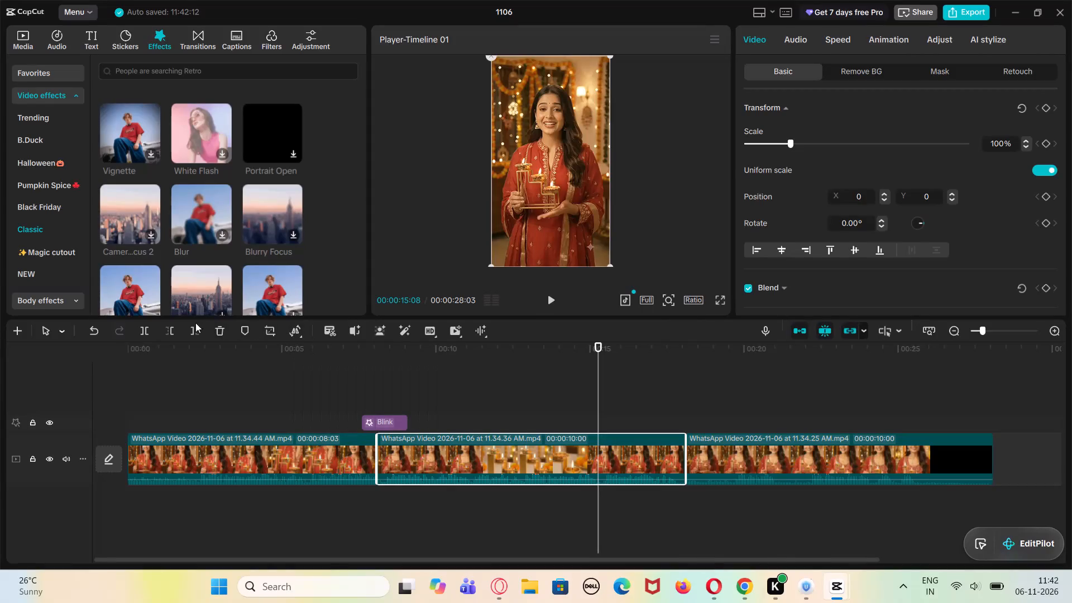
Split the second clip at 00:00:15:08 and delete the part after the cut, leaving a duration of 00:00:07:05.
{"action": "left_click", "coordinate": [149, 324]}
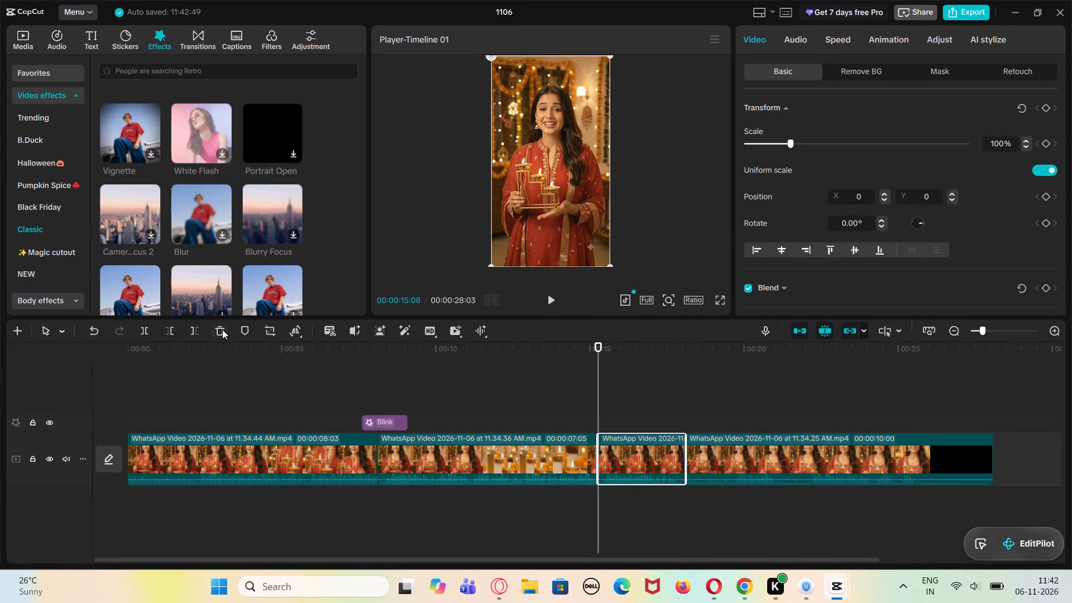
{"action": "left_click", "coordinate": [222, 329]}
Play the third clip's opening to find the cut, split it at 00:00:16:17 and delete the part before, leaving 00:00:08:21.
{"action": "left_click", "coordinate": [550, 304]}
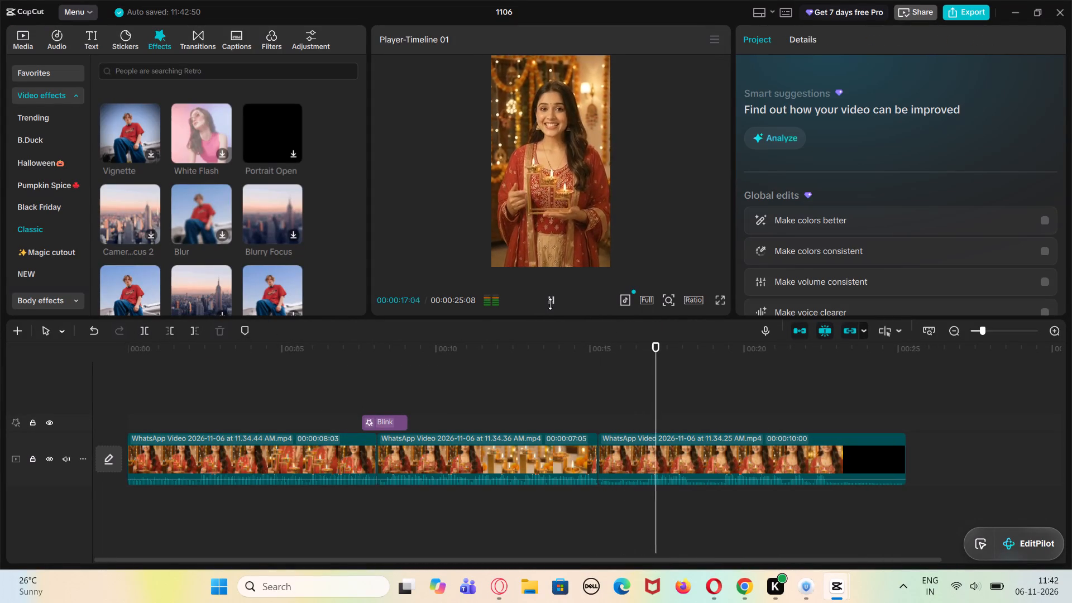
{"action": "left_click", "coordinate": [550, 304]}
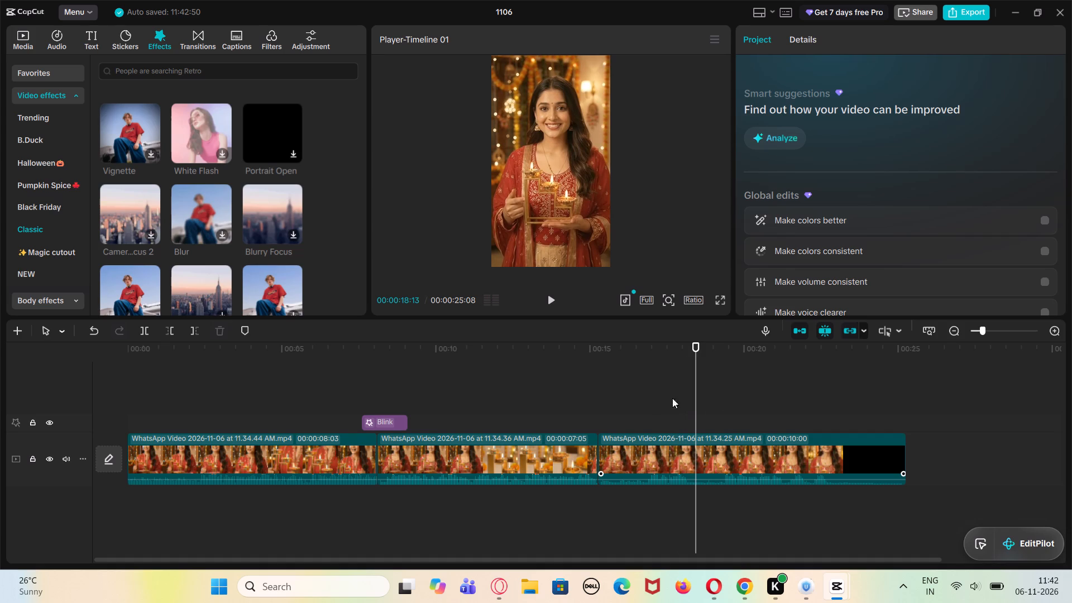
{"action": "left_click", "coordinate": [629, 390]}
{"action": "double_click", "coordinate": [554, 303]}
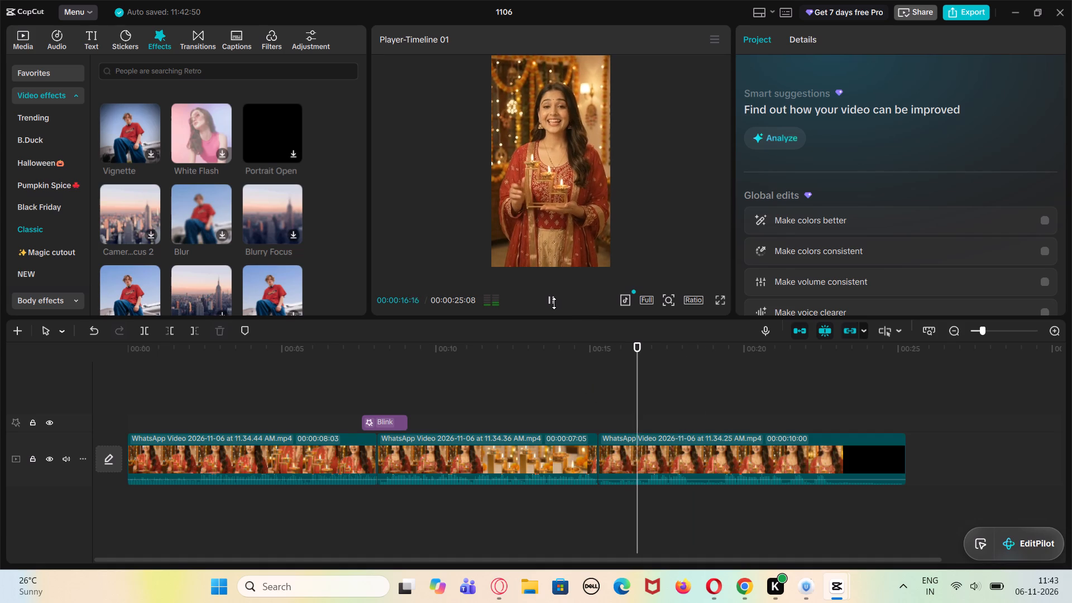
{"action": "left_click", "coordinate": [625, 444]}
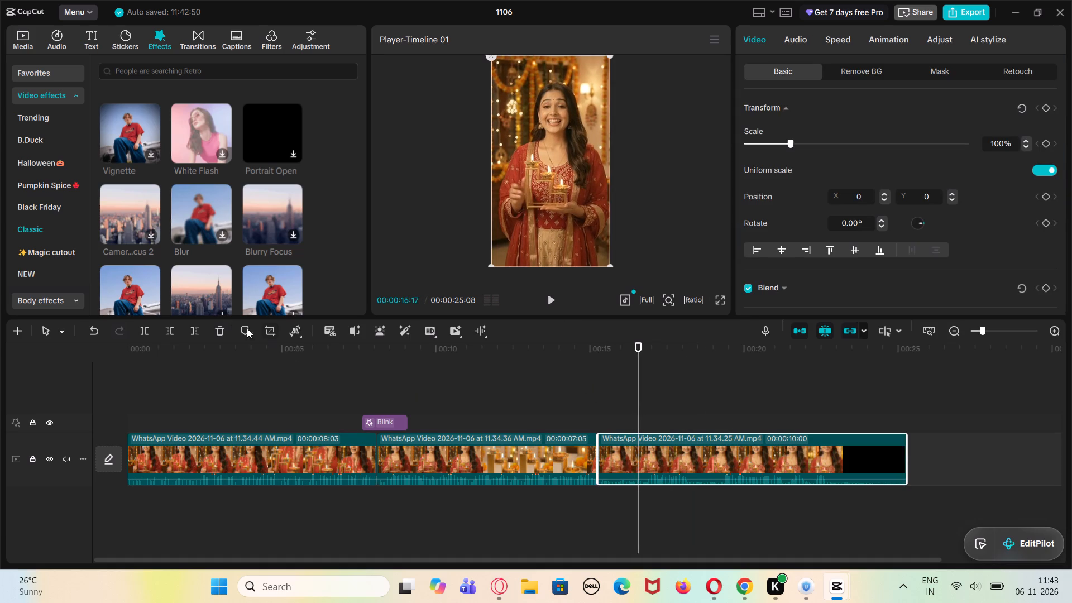
{"action": "left_click", "coordinate": [145, 328]}
{"action": "left_click", "coordinate": [611, 452]}
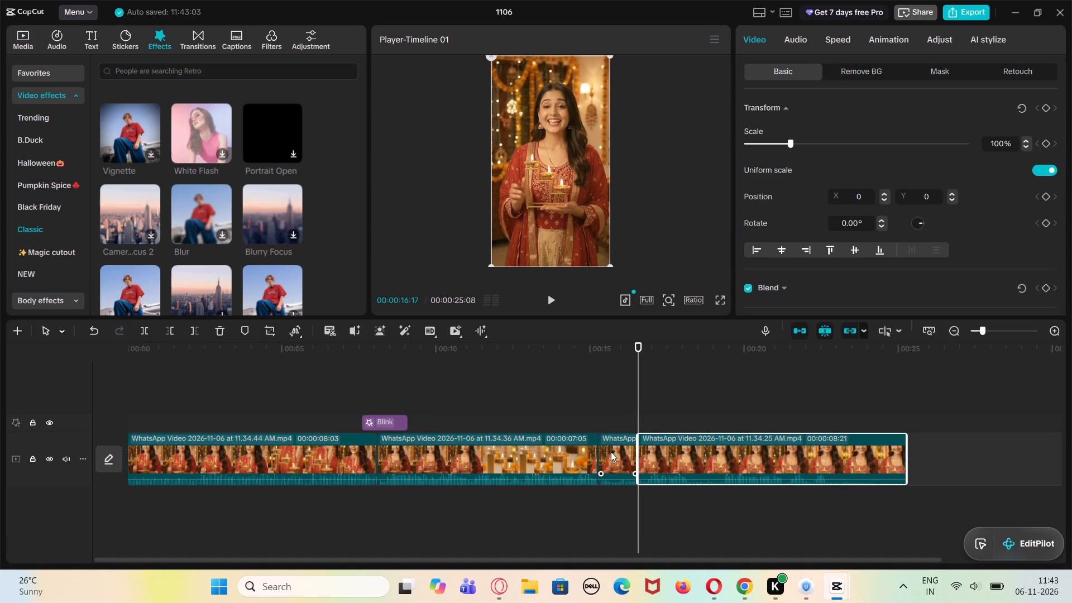
{"action": "left_click", "coordinate": [226, 325]}
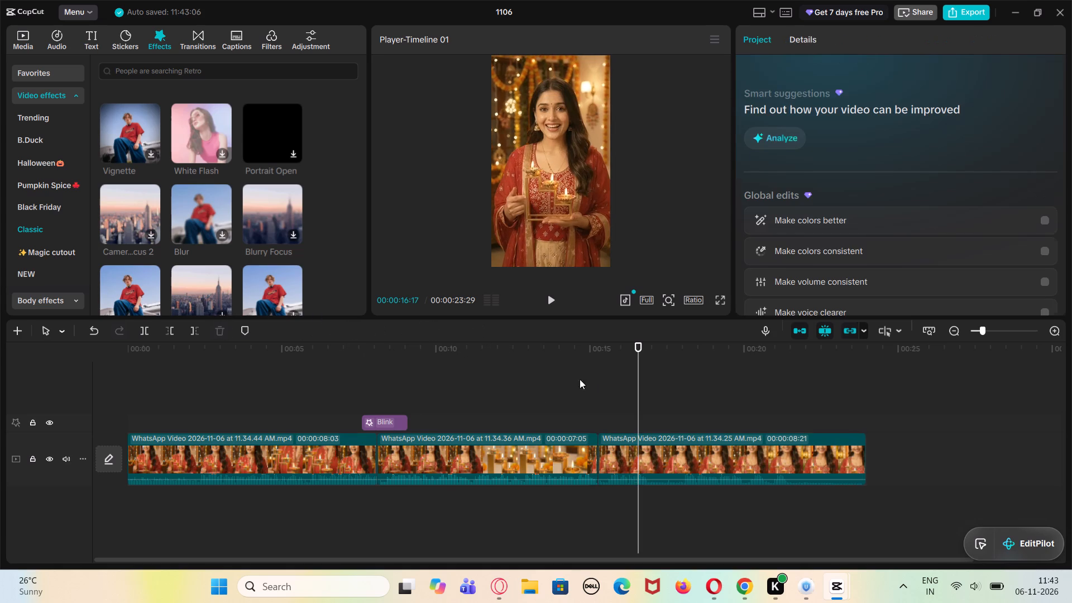
Play back the join between the second and third clips from about 13 s.
{"action": "left_click", "coordinate": [590, 384]}
{"action": "left_click", "coordinate": [539, 409]}
{"action": "left_click", "coordinate": [553, 301]}
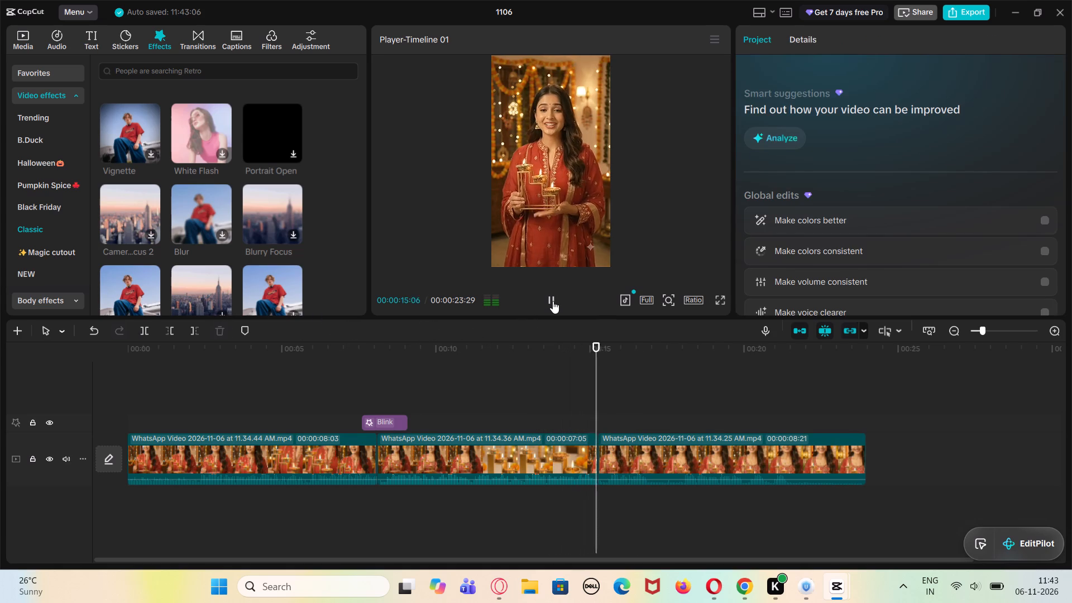
{"action": "left_click", "coordinate": [553, 301]}
Place the playhead at 00:00:14:27, just before the second join, and browse the Classic video effects for one to use there.
{"action": "left_click", "coordinate": [587, 404]}
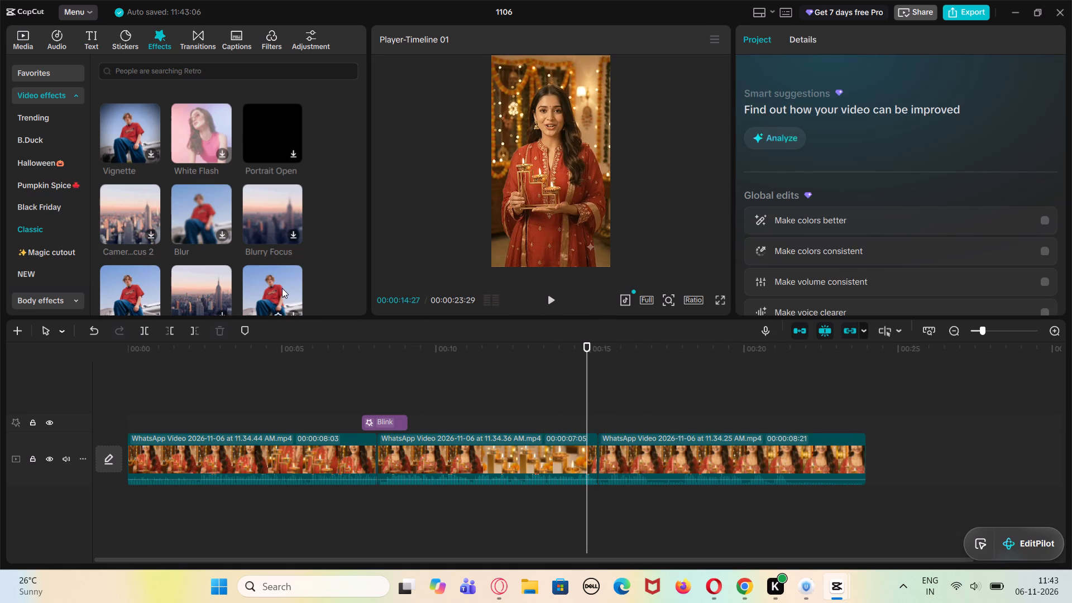
{"action": "scroll", "coordinate": [262, 228], "scroll_direction": "down", "scroll_amount": 1}
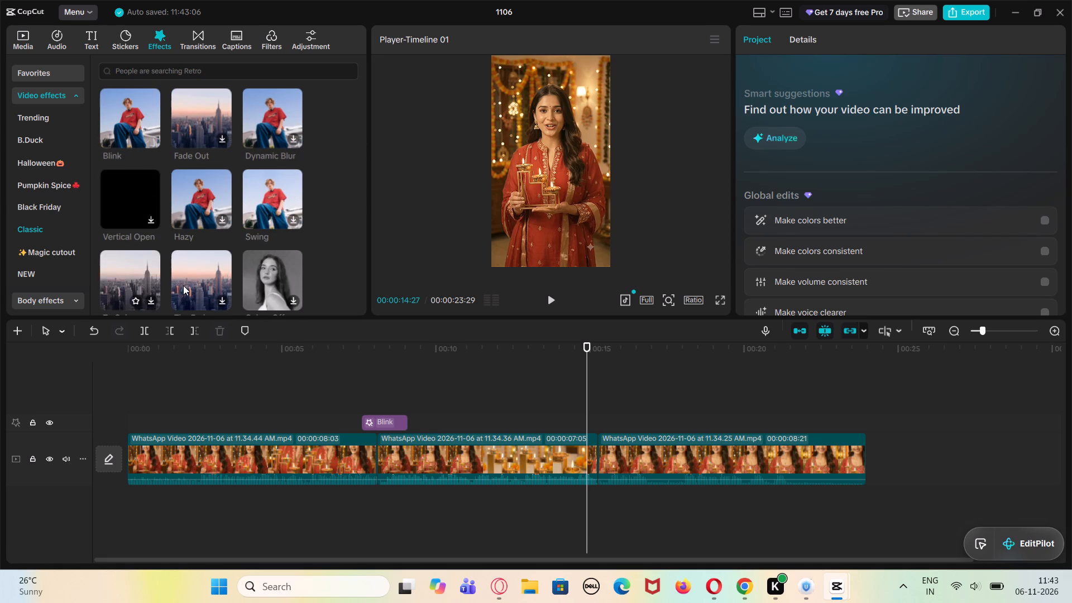
{"action": "scroll", "coordinate": [257, 281], "scroll_direction": "down", "scroll_amount": 1}
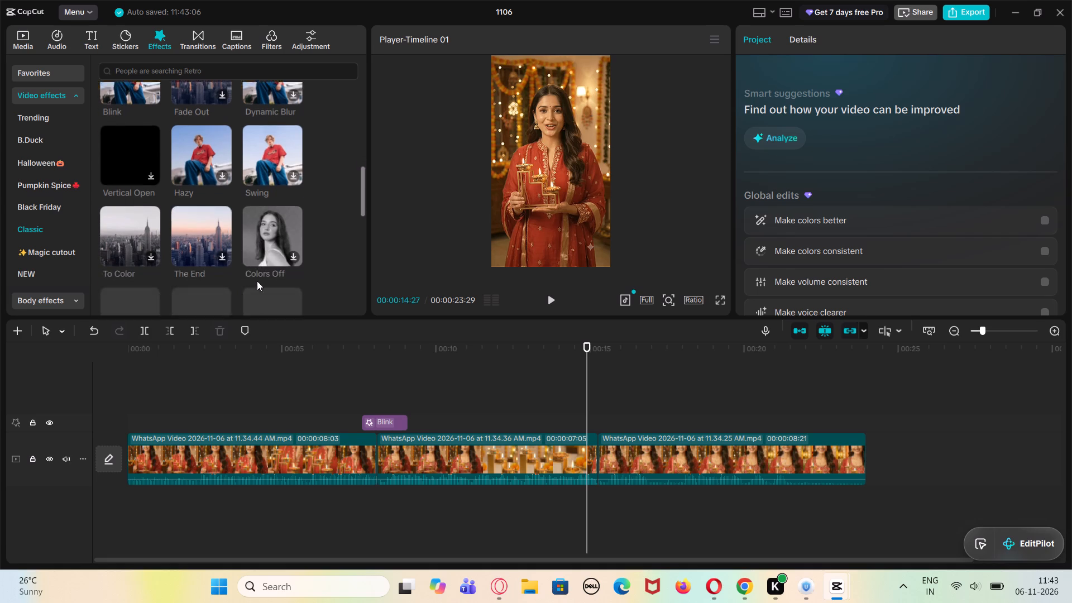
{"action": "scroll", "coordinate": [257, 281], "scroll_direction": "down", "scroll_amount": 1}
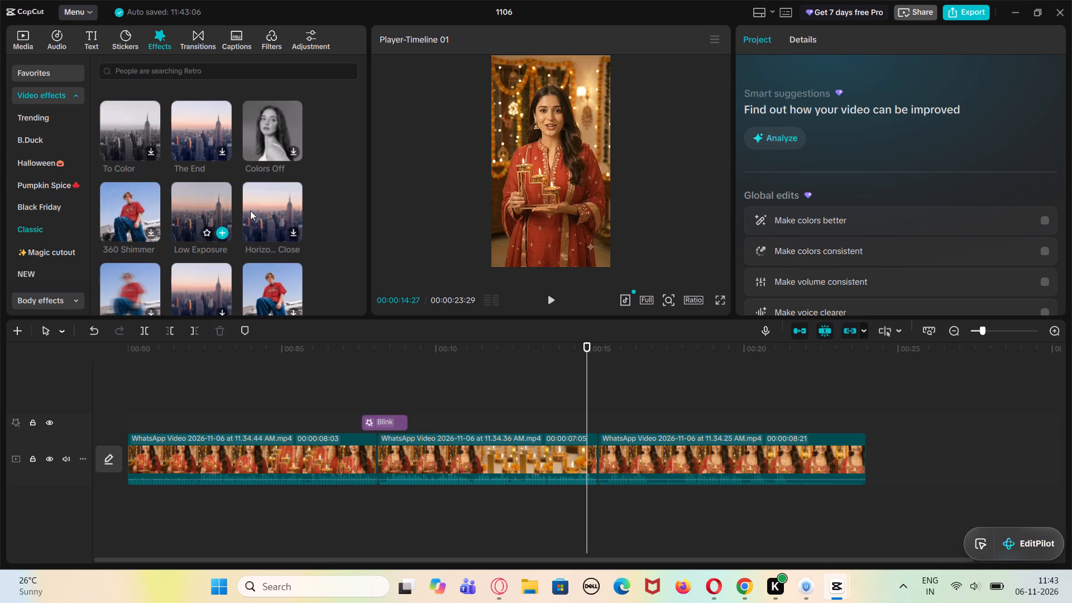
Preview the Low Exposure effect and look through the Classic video effects for one to use at the second join.
{"action": "left_click", "coordinate": [216, 204]}
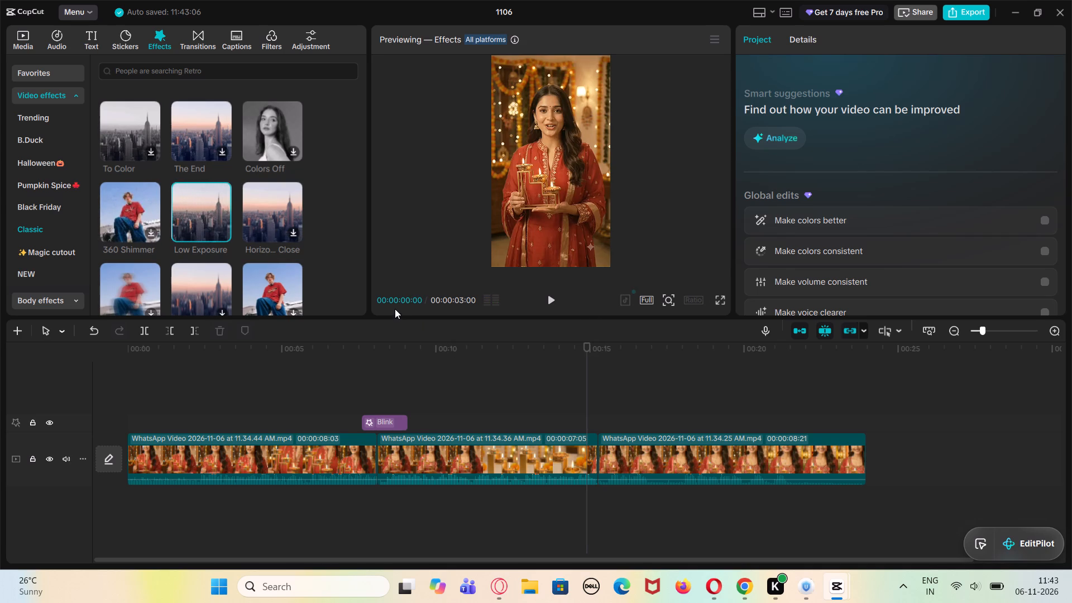
{"action": "scroll", "coordinate": [395, 309], "scroll_direction": "down", "scroll_amount": 5}
{"action": "scroll", "coordinate": [256, 226], "scroll_direction": "down", "scroll_amount": 5}
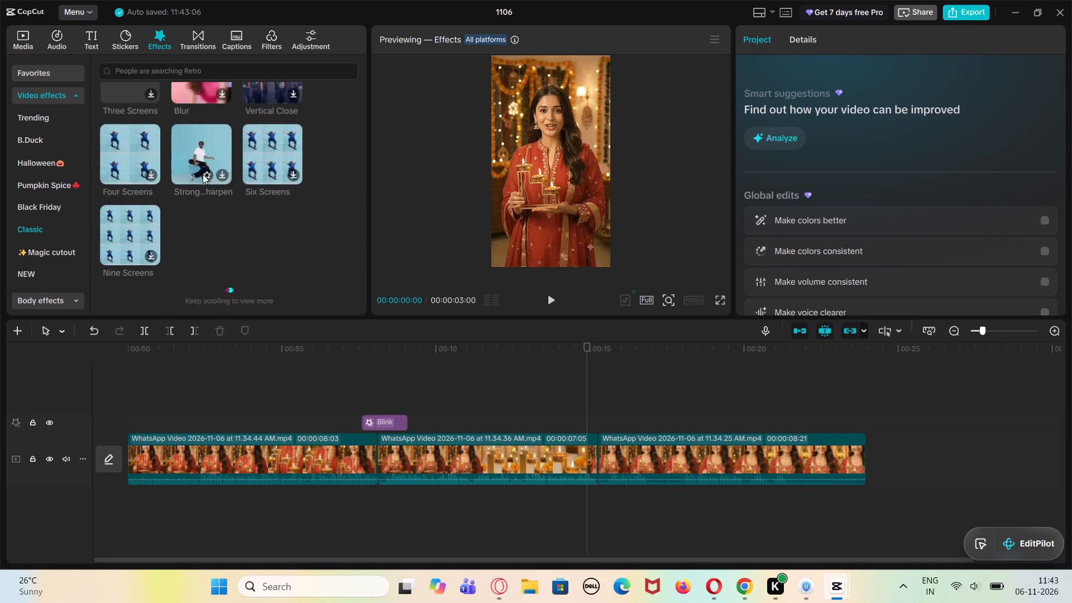
{"action": "scroll", "coordinate": [212, 99], "scroll_direction": "up", "scroll_amount": 1}
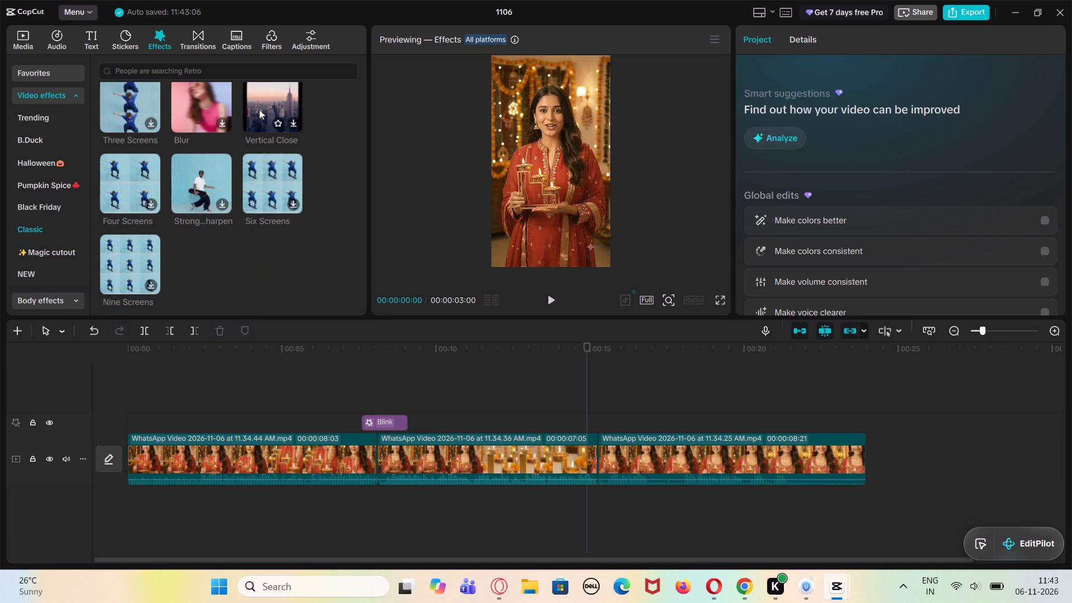
{"action": "scroll", "coordinate": [215, 97], "scroll_direction": "up", "scroll_amount": 2}
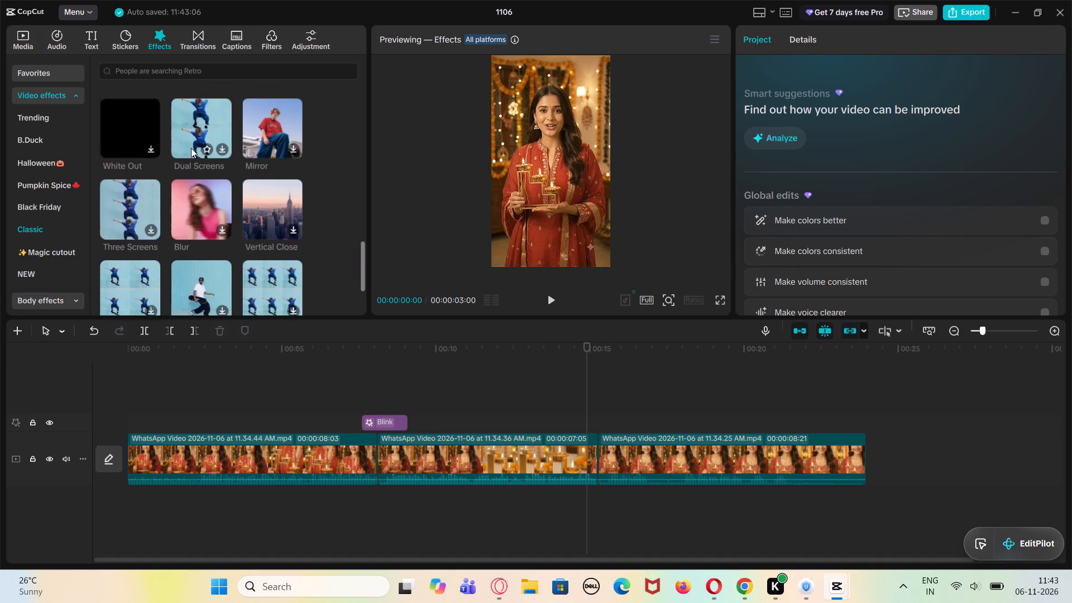
{"action": "scroll", "coordinate": [191, 148], "scroll_direction": "up", "scroll_amount": 1}
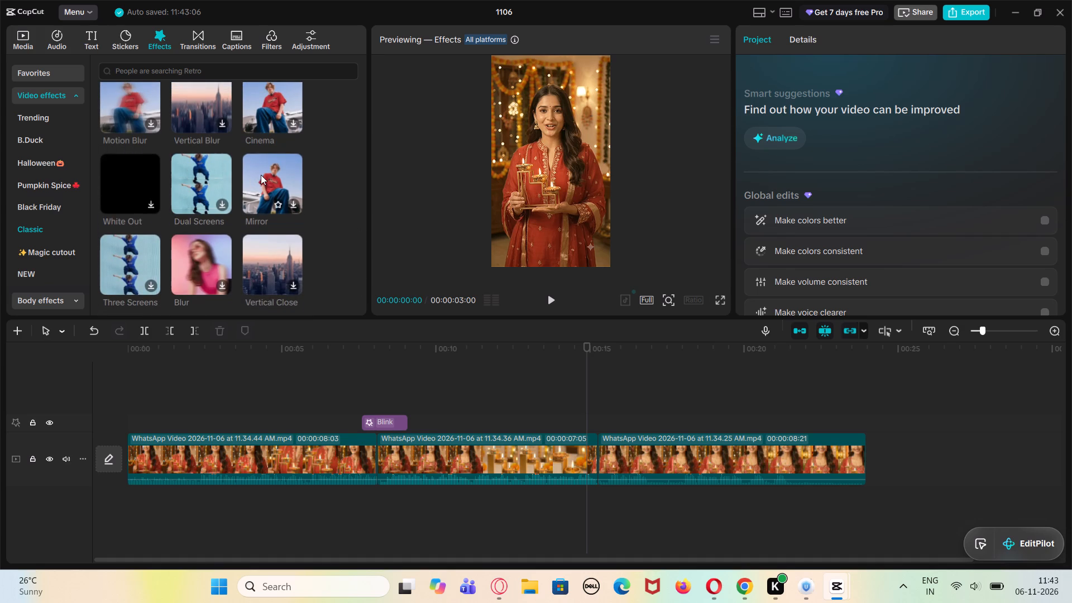
{"action": "scroll", "coordinate": [262, 90], "scroll_direction": "up", "scroll_amount": 1}
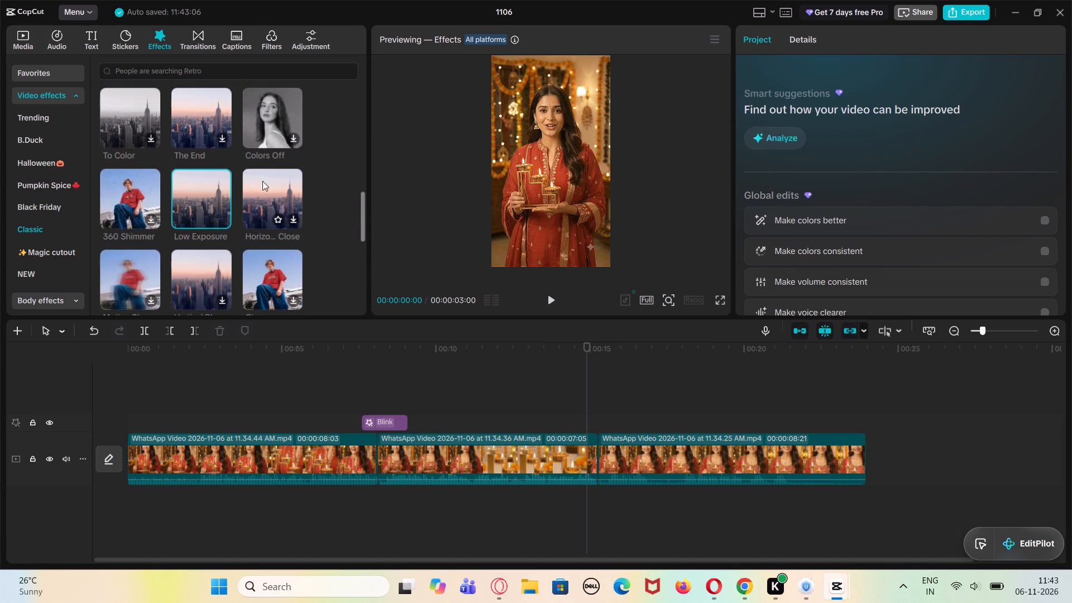
{"action": "scroll", "coordinate": [213, 117], "scroll_direction": "up", "scroll_amount": 1}
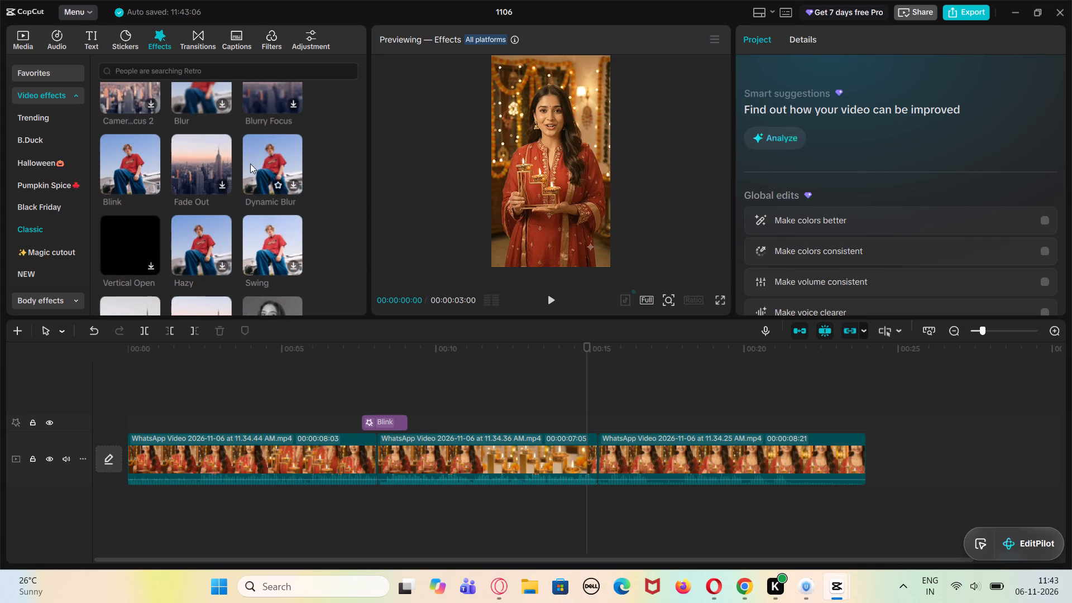
{"action": "scroll", "coordinate": [261, 164], "scroll_direction": "up", "scroll_amount": 1}
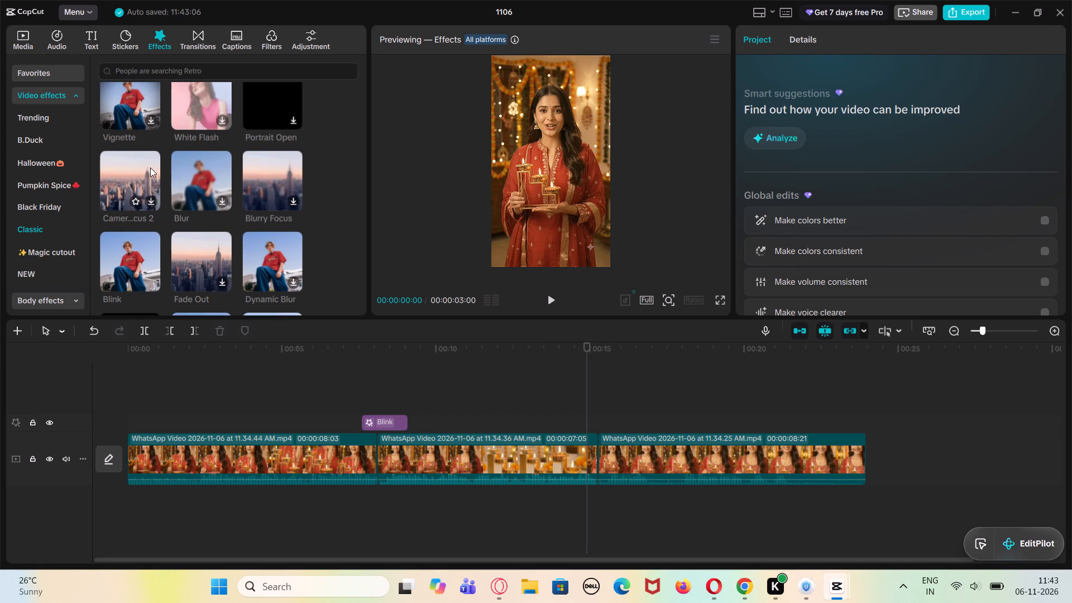
{"action": "scroll", "coordinate": [154, 168], "scroll_direction": "up", "scroll_amount": 1}
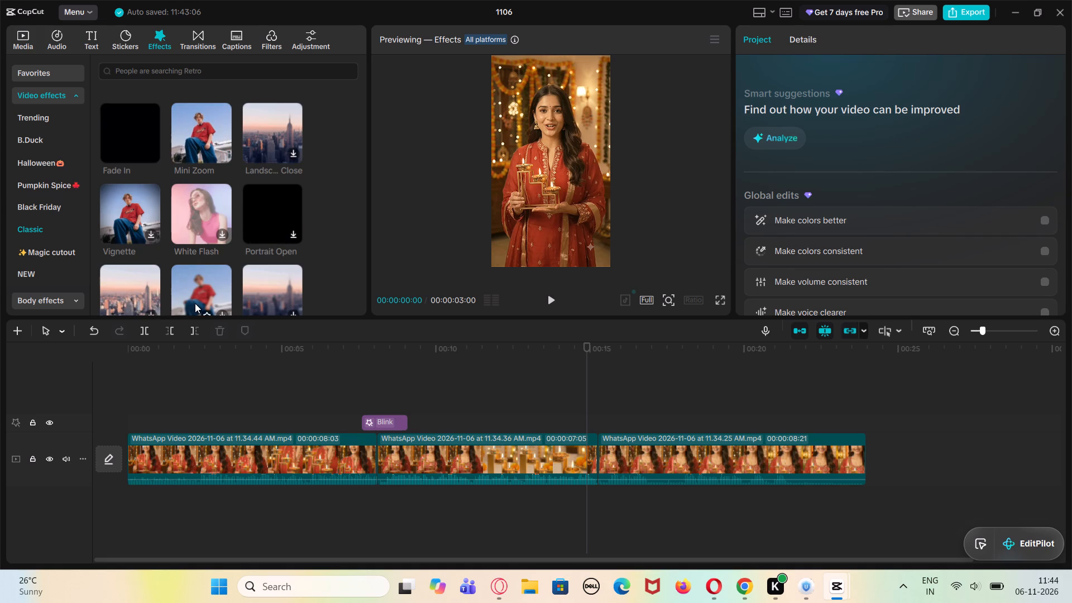
Copy the Blink effect to the join between the second and third clips, starting at 00:00:14:27, and play across that join.
{"action": "left_click", "coordinate": [380, 422]}
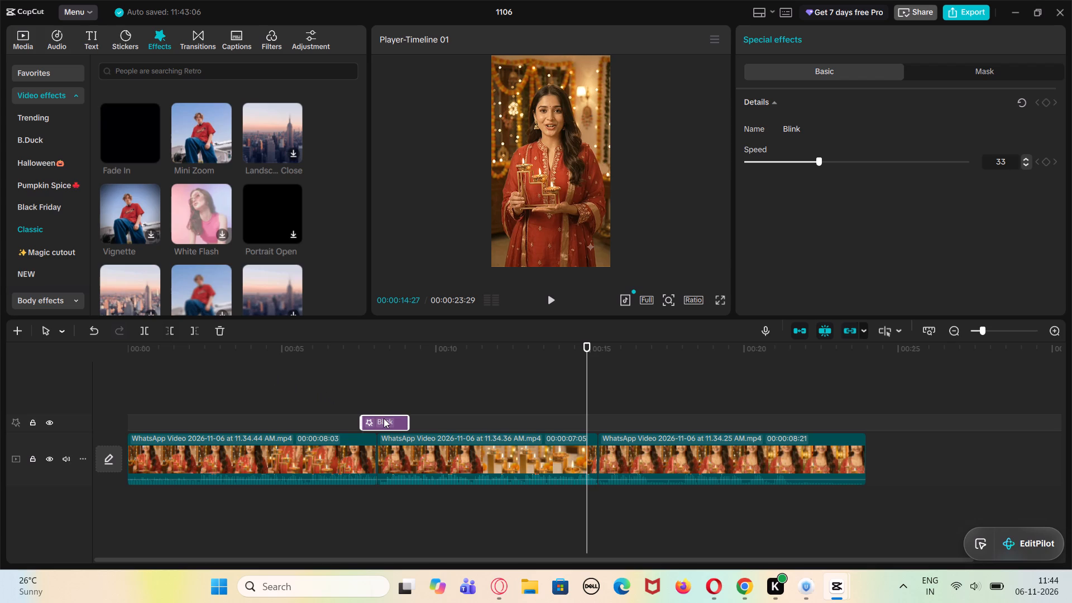
{"action": "right_click", "coordinate": [384, 418]}
{"action": "left_click", "coordinate": [422, 294]}
{"action": "right_click", "coordinate": [576, 411]}
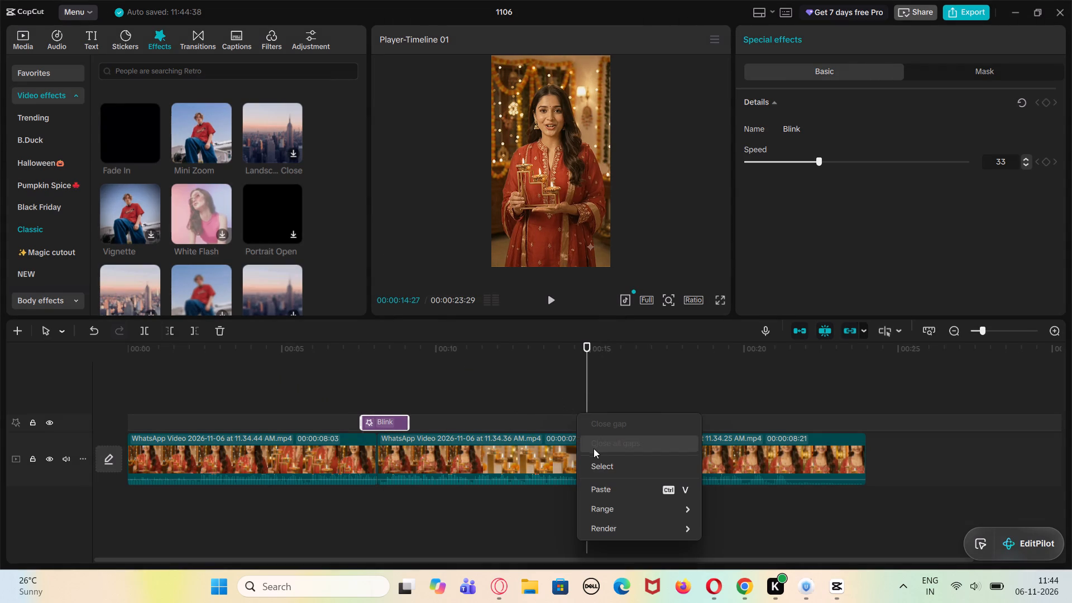
{"action": "left_click", "coordinate": [600, 487]}
{"action": "left_click", "coordinate": [600, 423]}
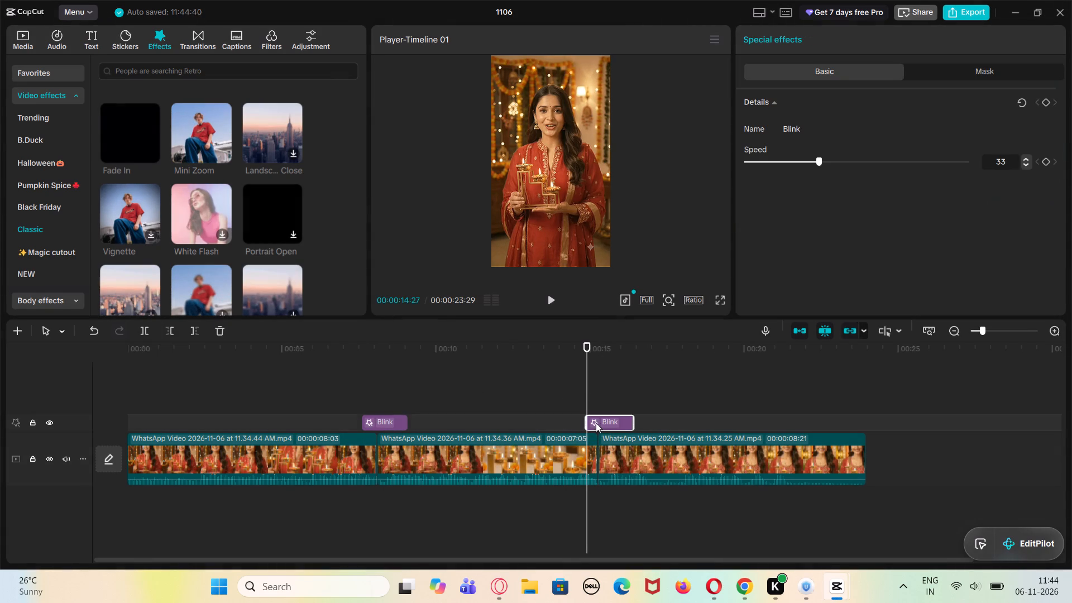
{"action": "left_click", "coordinate": [494, 389]}
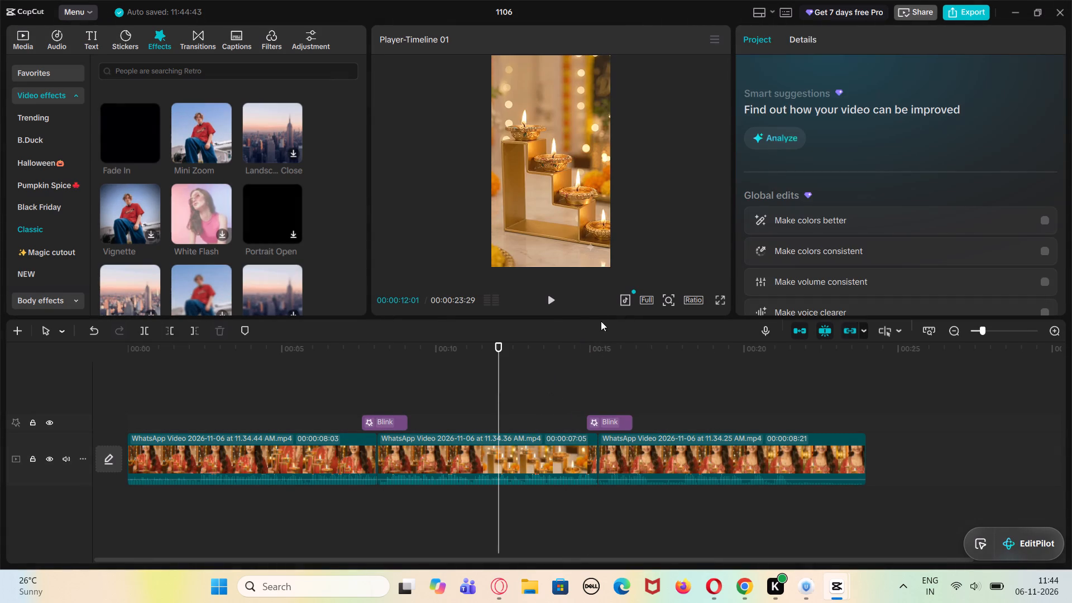
{"action": "left_click", "coordinate": [547, 302]}
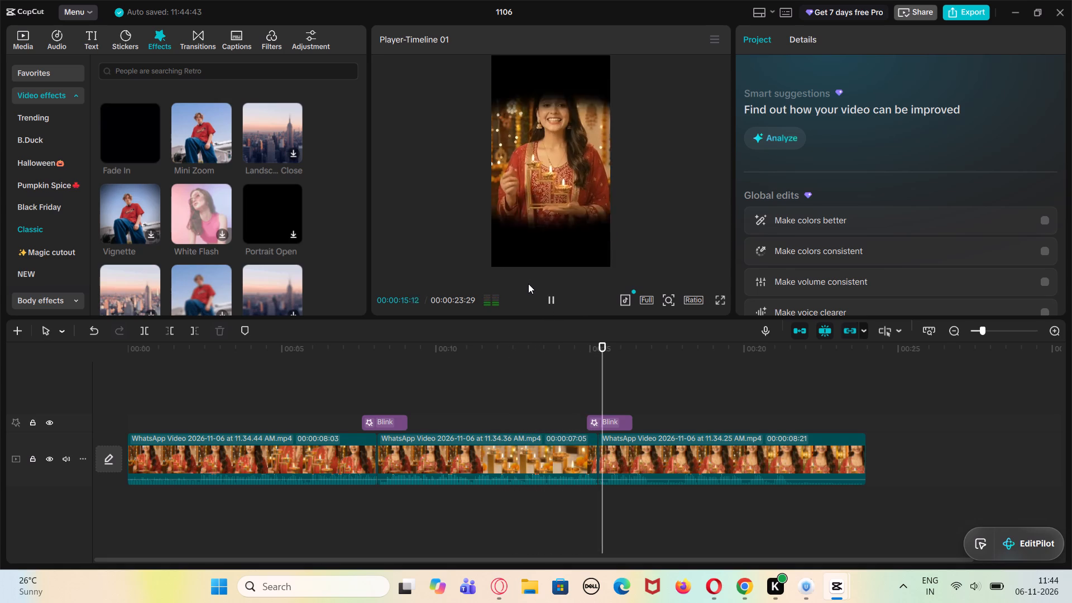
{"action": "left_click", "coordinate": [508, 384]}
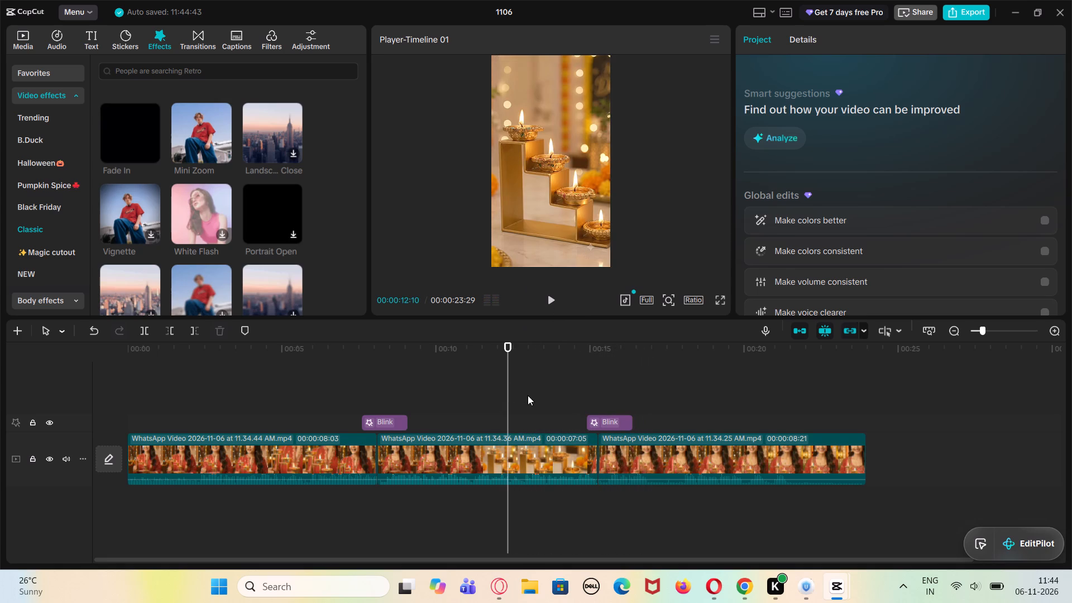
Look through the body effects, including Trending, Glowing lines, Stroke, Superpowers, Role, Hallucination, Background and Image, for a suitable effect.
{"action": "left_click", "coordinate": [58, 223]}
{"action": "left_click", "coordinate": [72, 302]}
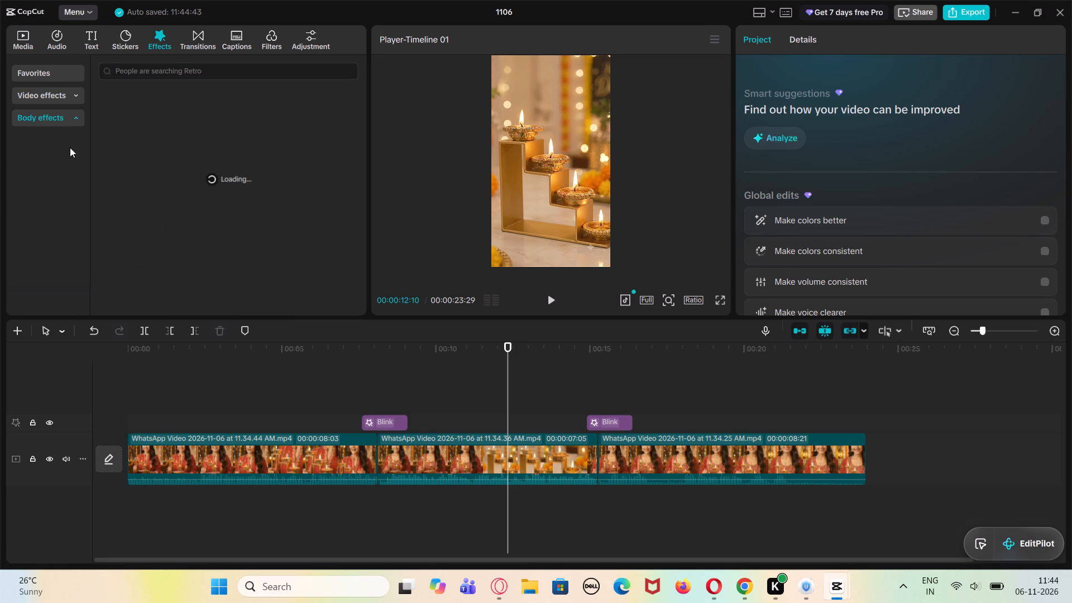
{"action": "left_click", "coordinate": [69, 117]}
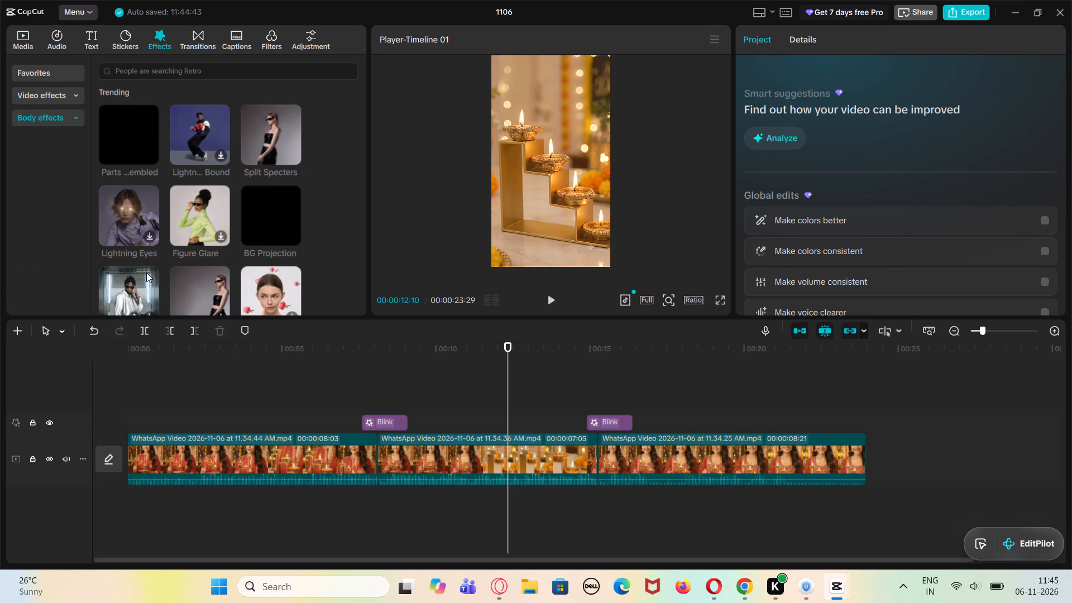
{"action": "scroll", "coordinate": [146, 272], "scroll_direction": "down", "scroll_amount": 2}
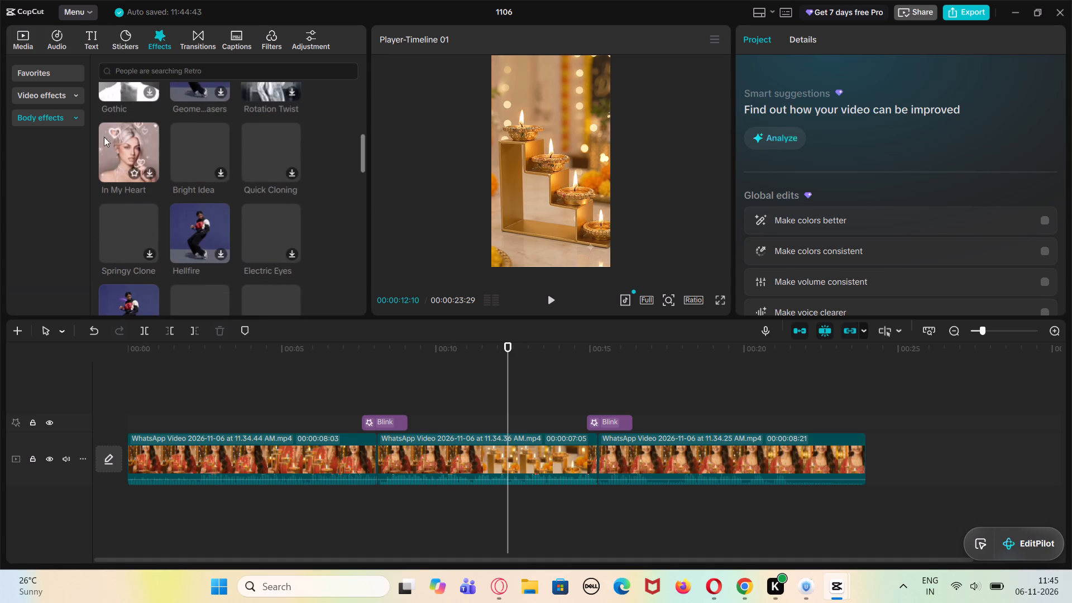
{"action": "left_click", "coordinate": [73, 120]}
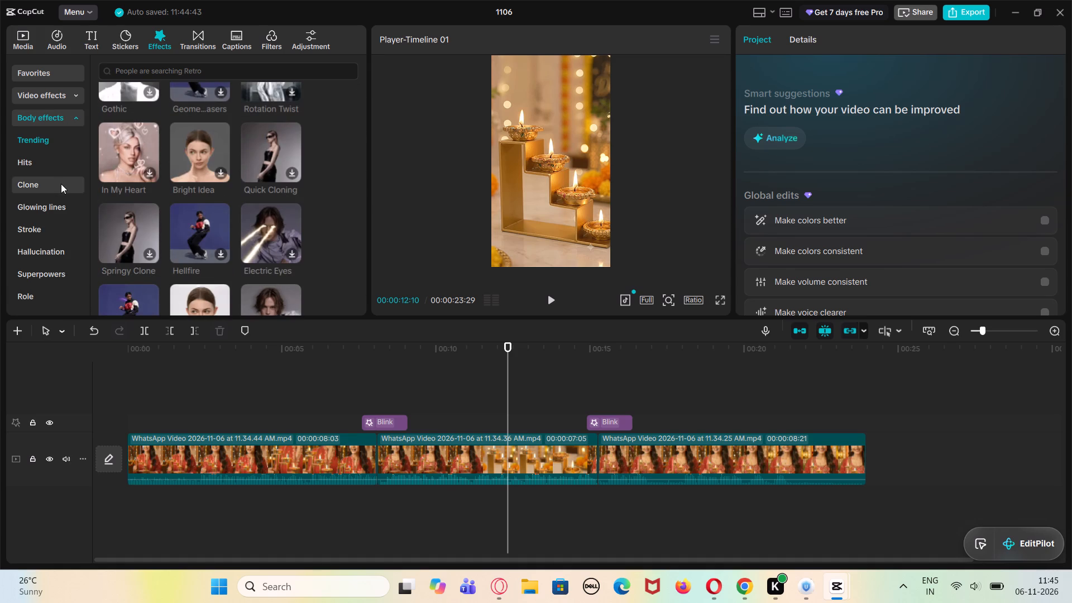
{"action": "left_click", "coordinate": [69, 214]}
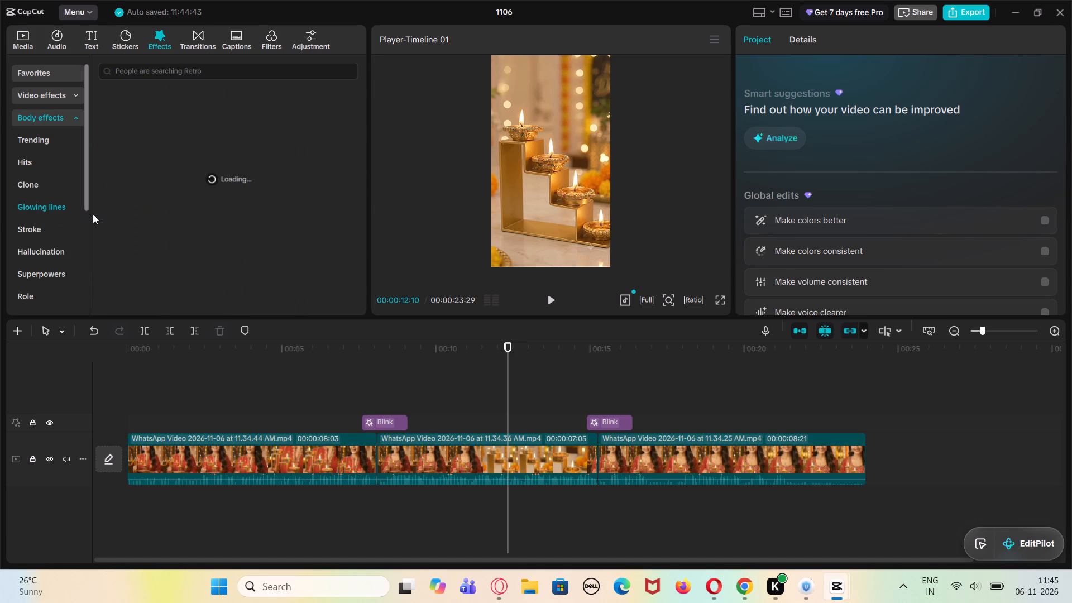
{"action": "left_click", "coordinate": [65, 238]}
{"action": "left_click", "coordinate": [53, 236]}
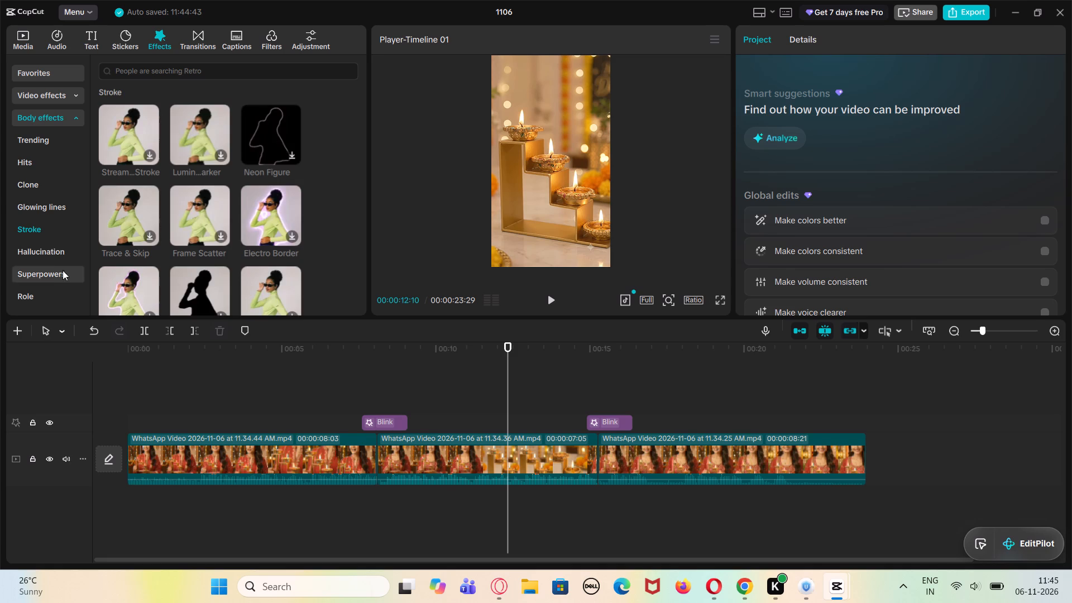
{"action": "left_click", "coordinate": [52, 270]}
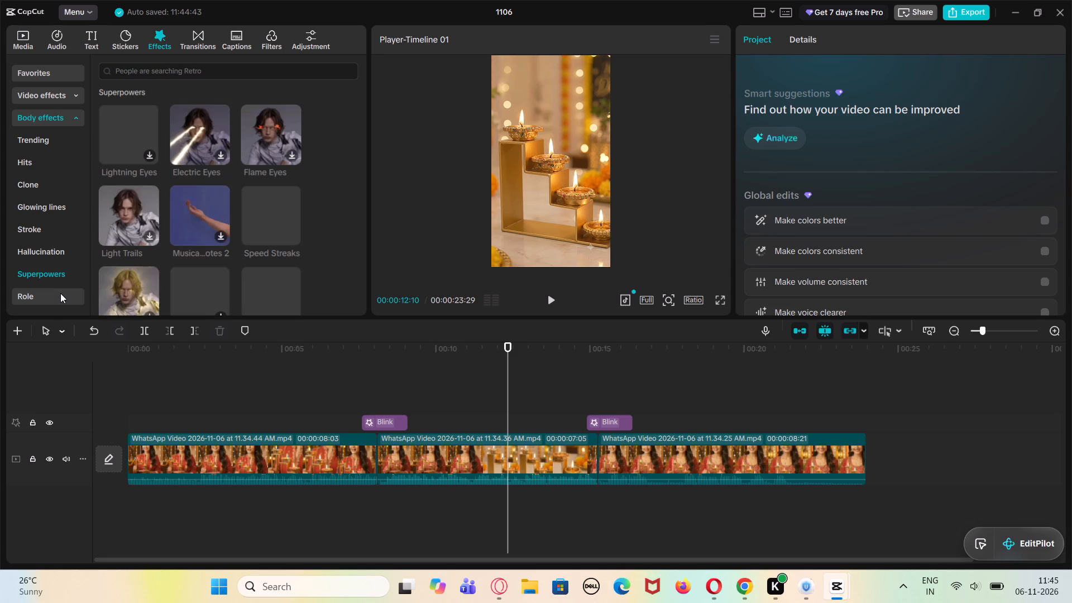
{"action": "left_click", "coordinate": [60, 294]}
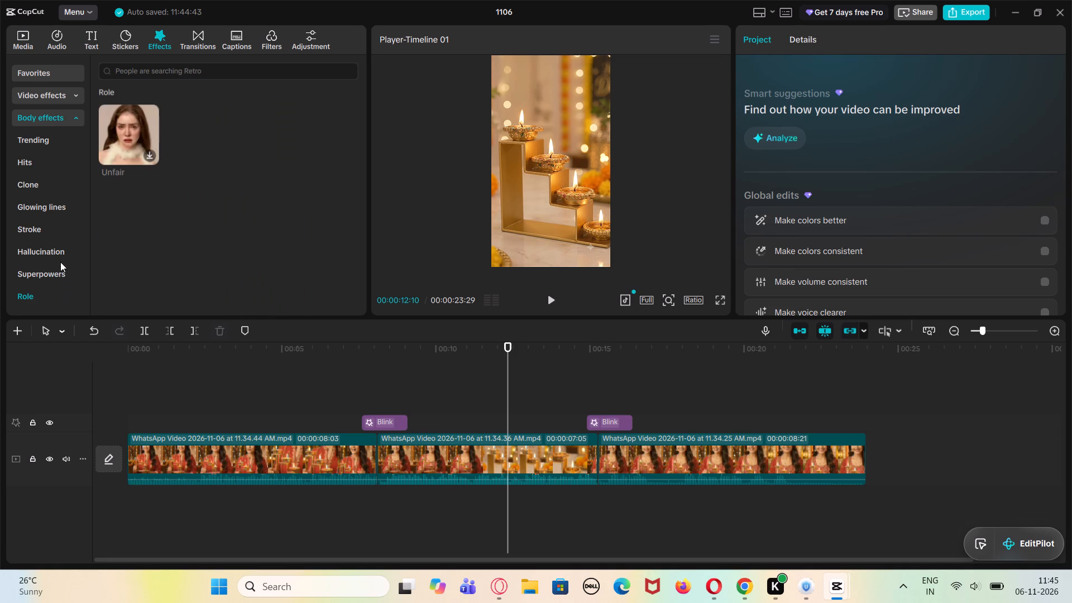
{"action": "left_click", "coordinate": [60, 262]}
{"action": "left_click", "coordinate": [59, 255]}
{"action": "scroll", "coordinate": [64, 276], "scroll_direction": "down", "scroll_amount": 1}
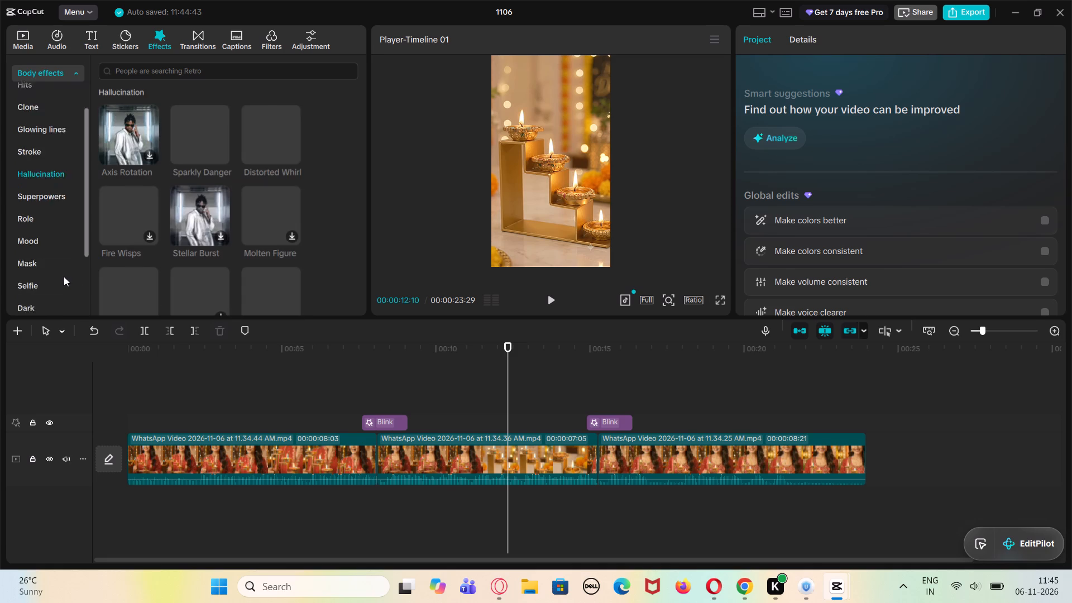
{"action": "scroll", "coordinate": [64, 276], "scroll_direction": "down", "scroll_amount": 1}
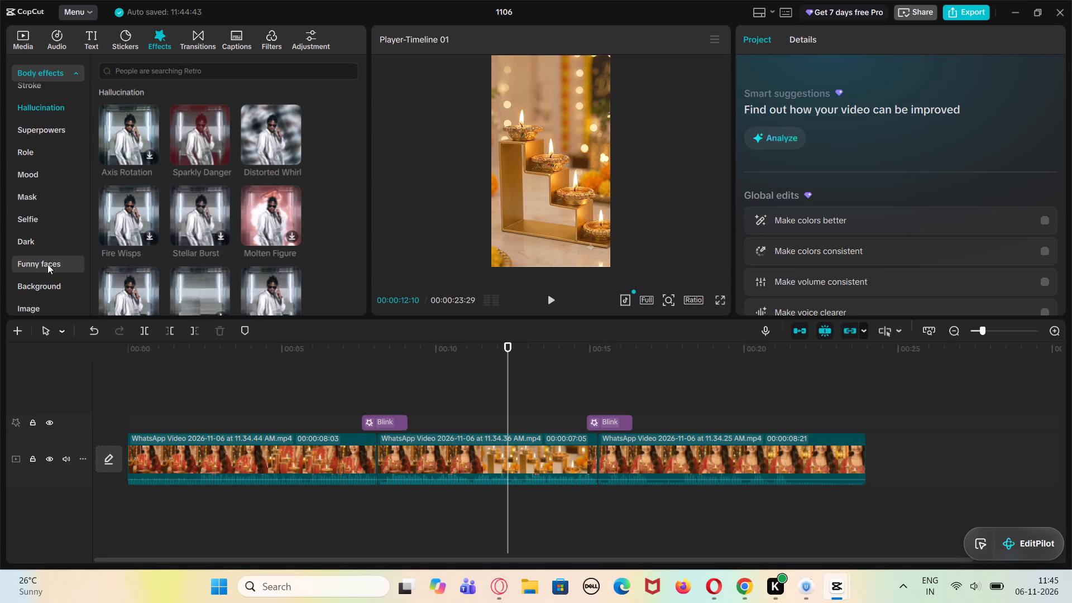
{"action": "left_click", "coordinate": [59, 288]}
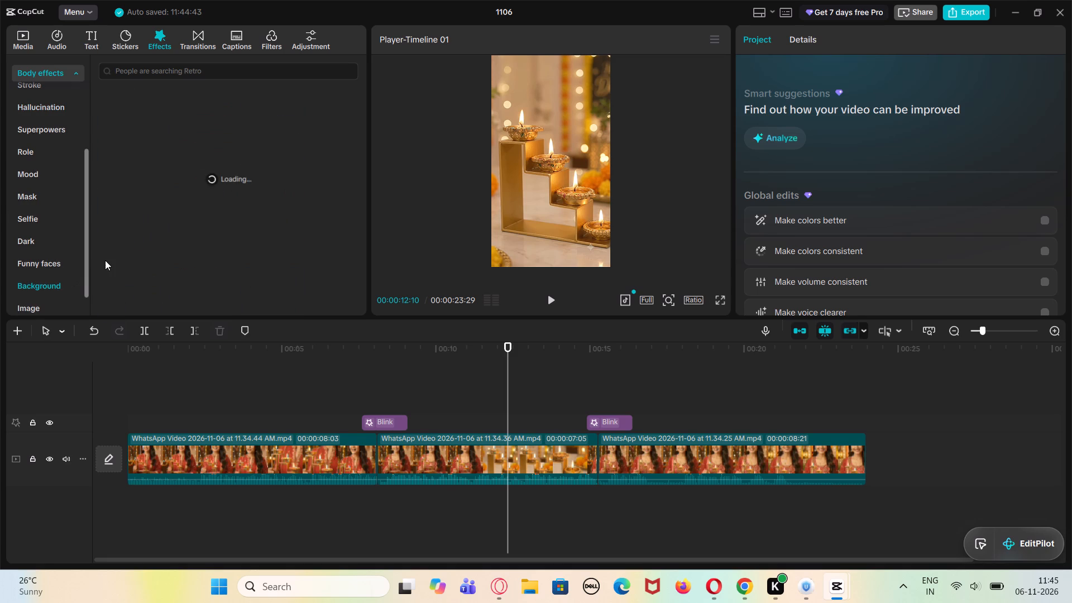
{"action": "scroll", "coordinate": [105, 260], "scroll_direction": "down", "scroll_amount": 2}
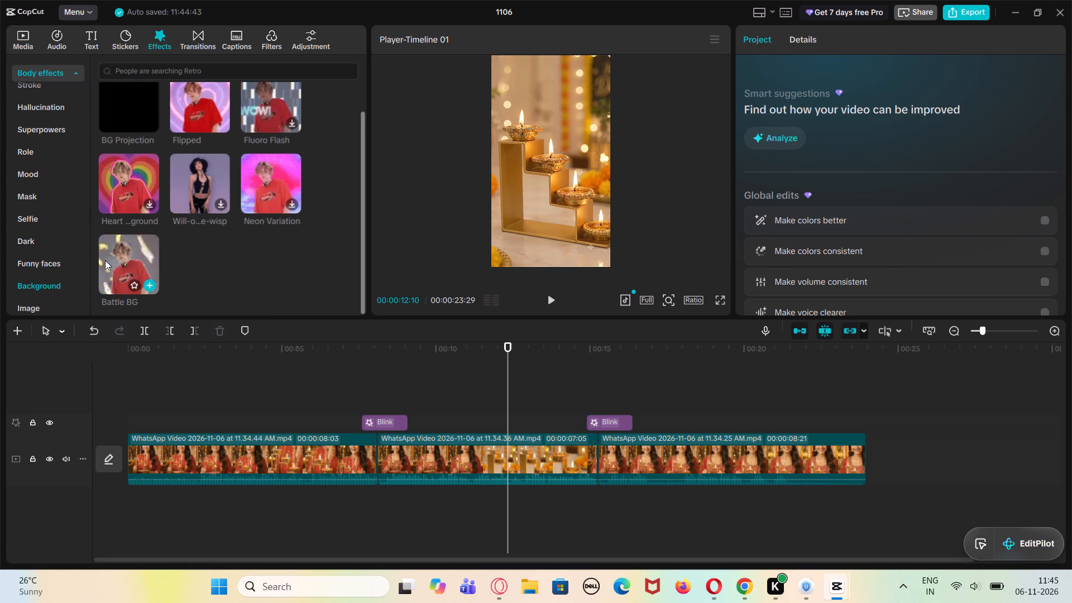
{"action": "scroll", "coordinate": [105, 260], "scroll_direction": "down", "scroll_amount": 1}
{"action": "scroll", "coordinate": [45, 294], "scroll_direction": "down", "scroll_amount": 1}
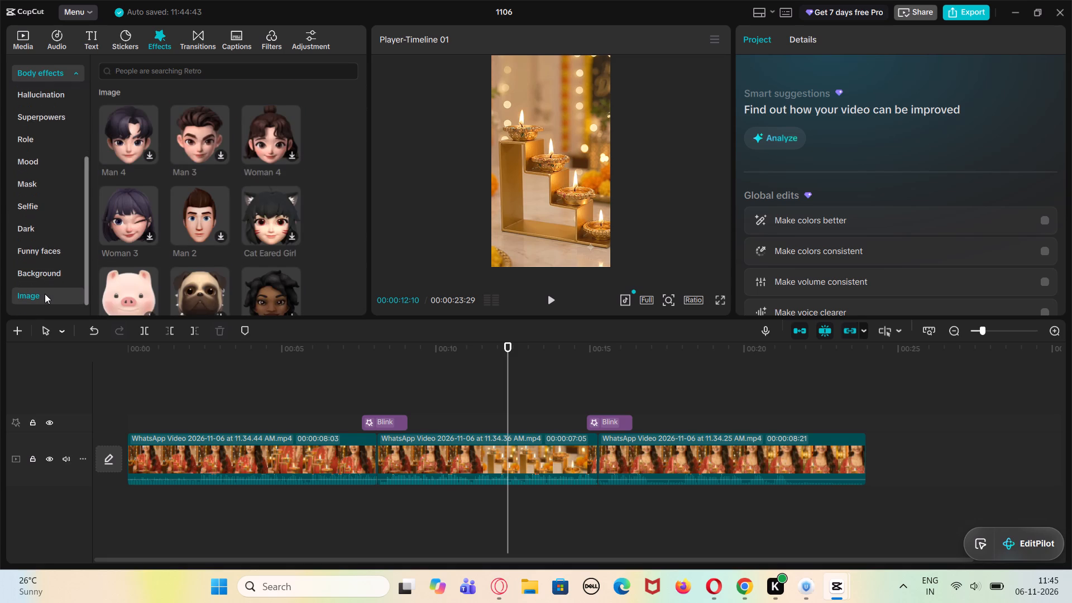
{"action": "scroll", "coordinate": [45, 294], "scroll_direction": "down", "scroll_amount": 1}
{"action": "scroll", "coordinate": [45, 294], "scroll_direction": "up", "scroll_amount": 5}
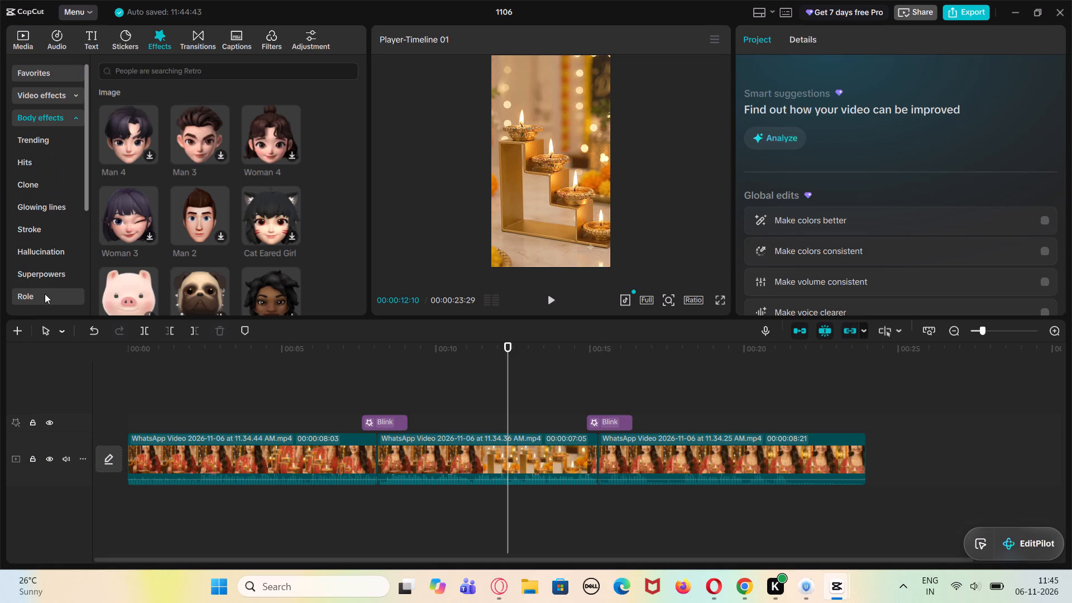
Look through the Magic cutout and NEW video effects and preview the Zoom Lens effect.
{"action": "left_click", "coordinate": [56, 93]}
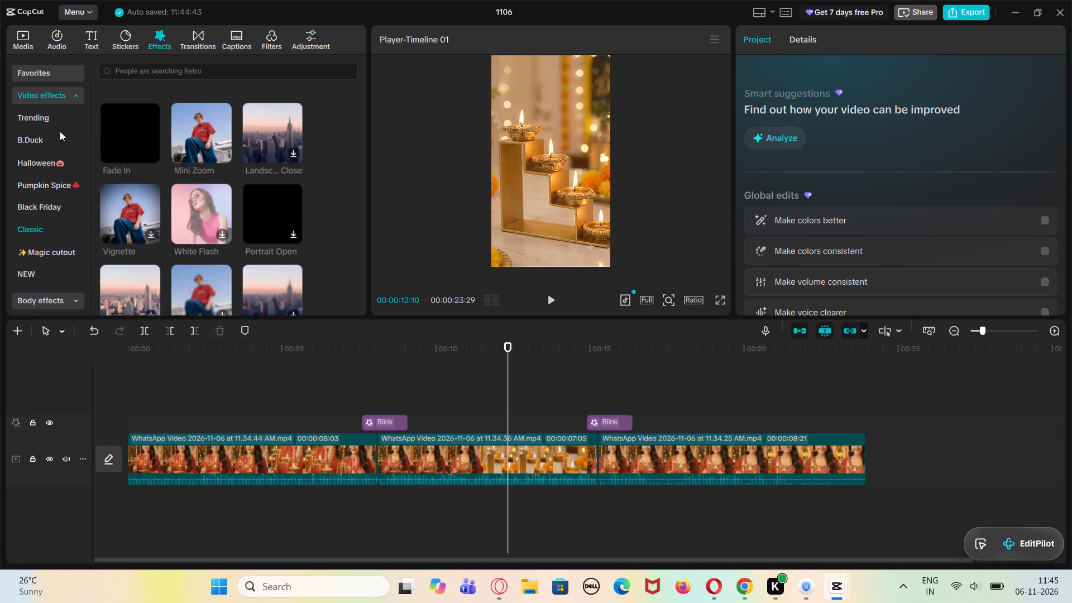
{"action": "left_click", "coordinate": [55, 246]}
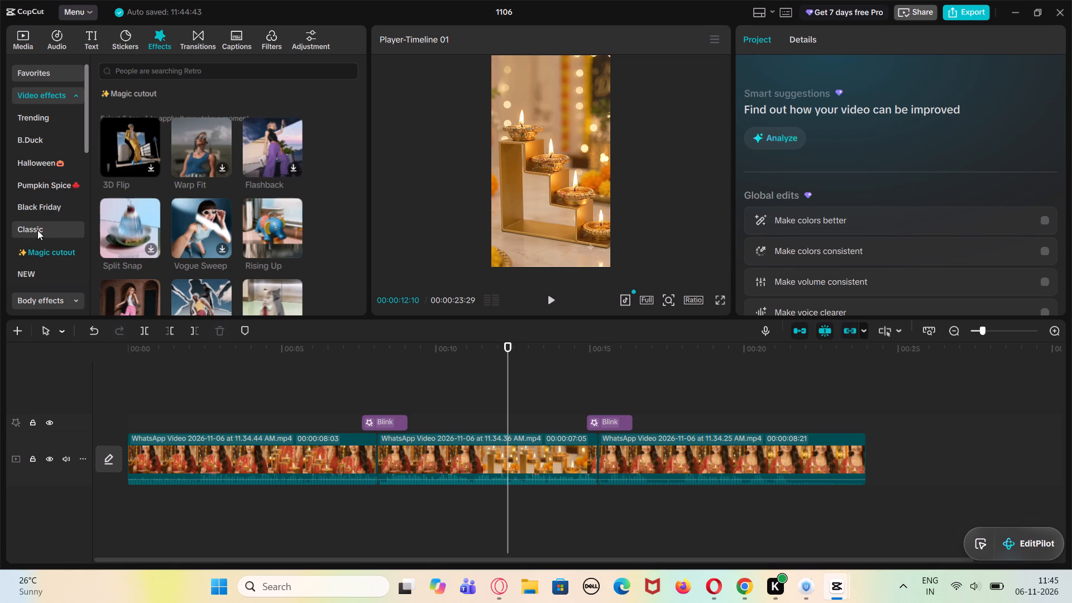
{"action": "left_click", "coordinate": [50, 250]}
{"action": "left_click", "coordinate": [59, 274]}
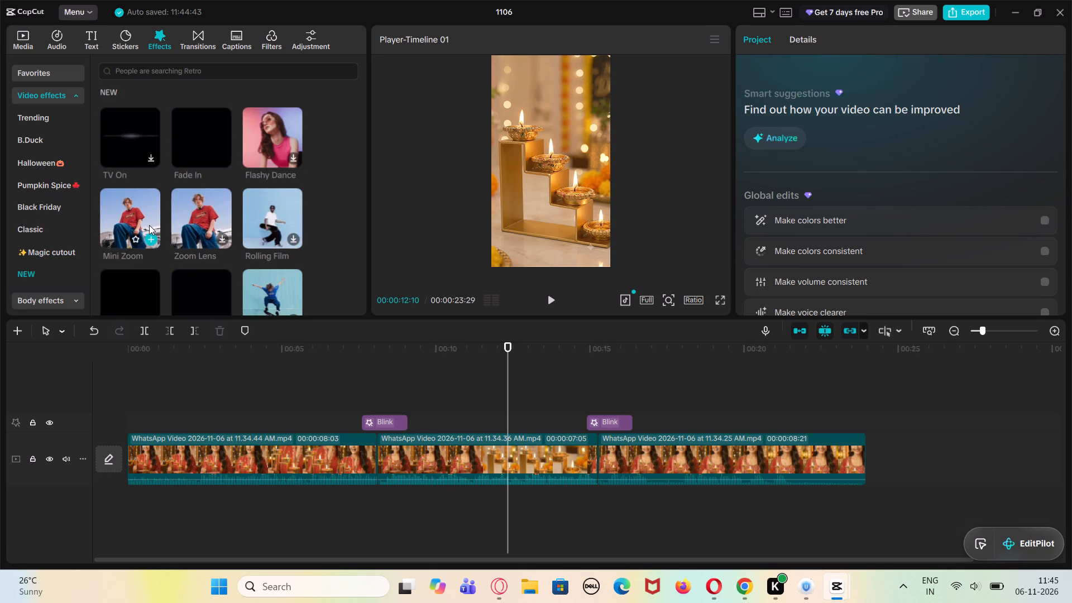
{"action": "left_click", "coordinate": [200, 215]}
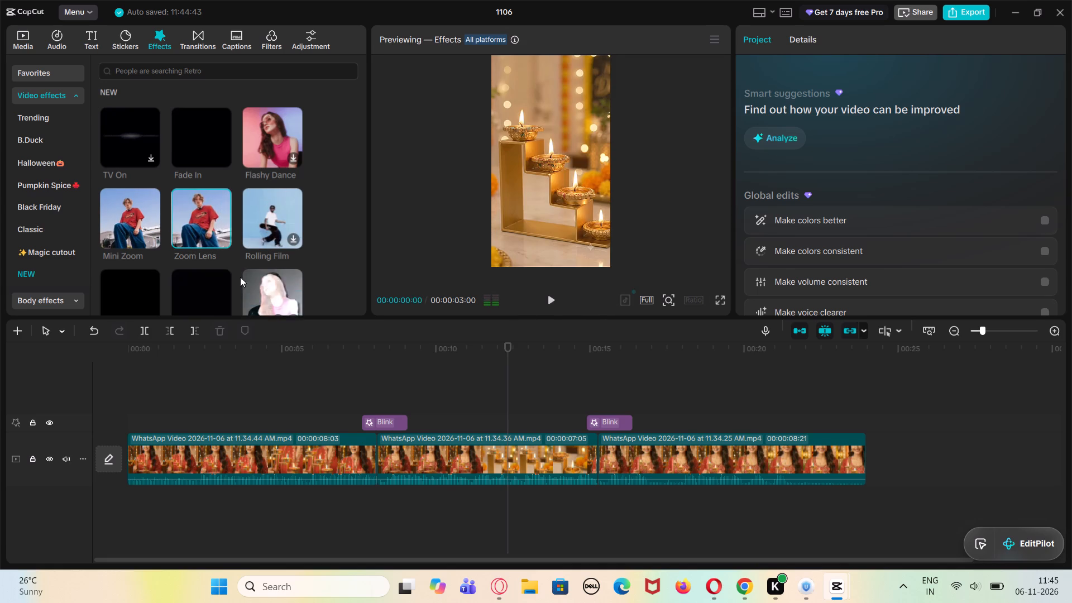
{"action": "scroll", "coordinate": [240, 277], "scroll_direction": "down", "scroll_amount": 1}
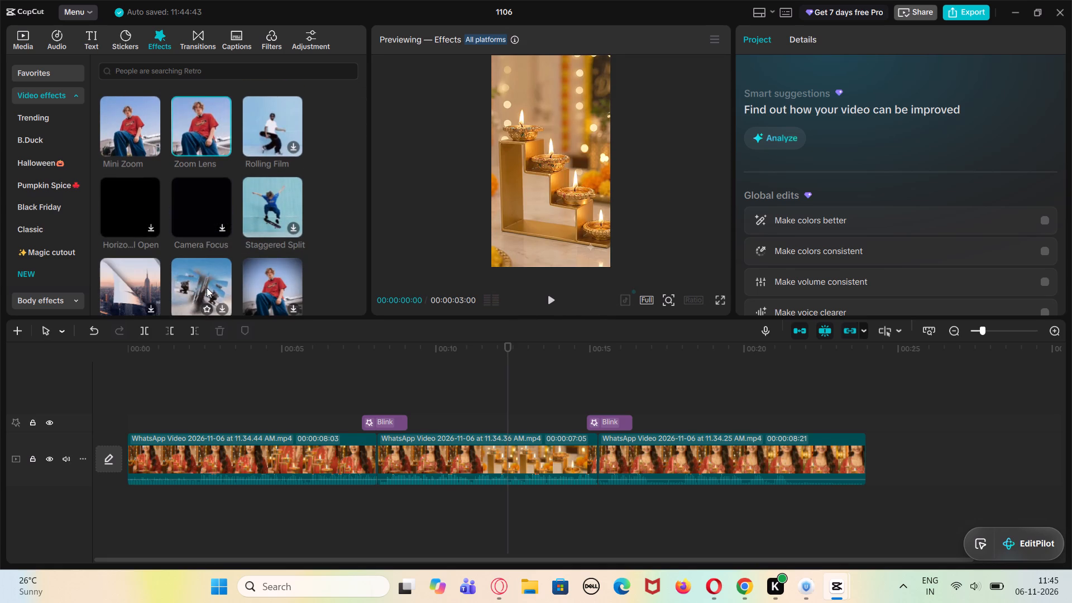
{"action": "scroll", "coordinate": [257, 273], "scroll_direction": "down", "scroll_amount": 1}
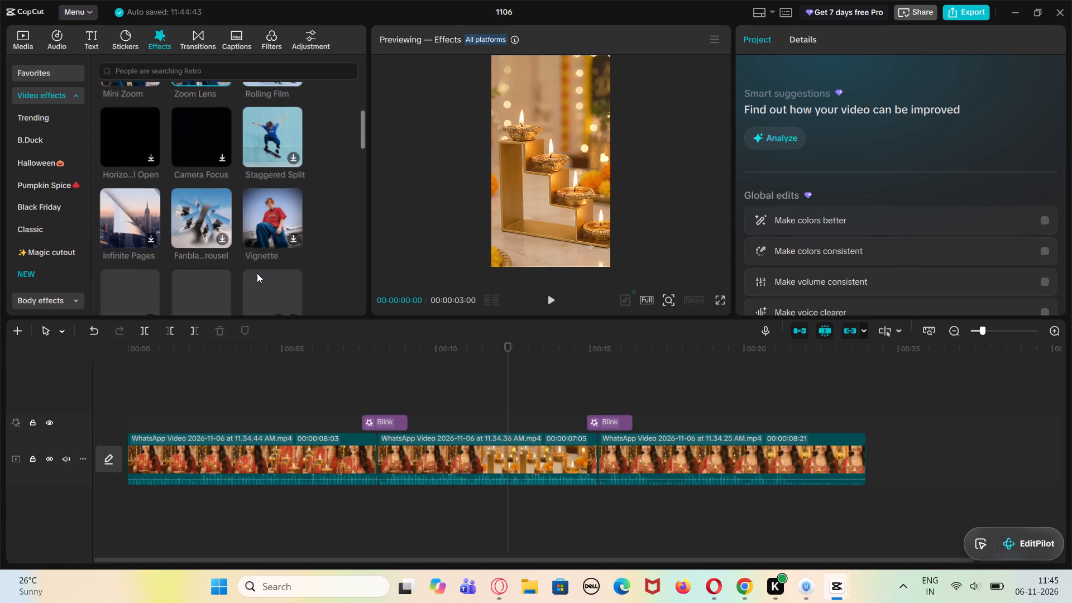
{"action": "scroll", "coordinate": [257, 273], "scroll_direction": "down", "scroll_amount": 1}
Generate auto captions for the video from its start, with English as the spoken language and no bilingual captions.
{"action": "left_click_drag", "start_coordinate": [119, 399], "coordinate": [126, 398]}
{"action": "left_click", "coordinate": [126, 398]}
{"action": "left_click", "coordinate": [94, 36]}
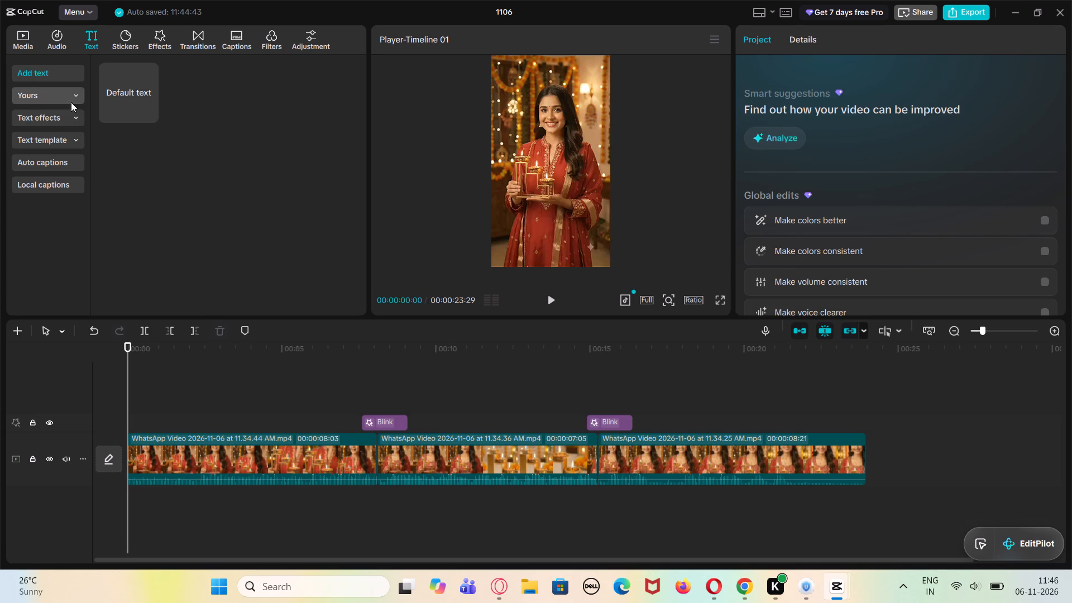
{"action": "left_click", "coordinate": [70, 165]}
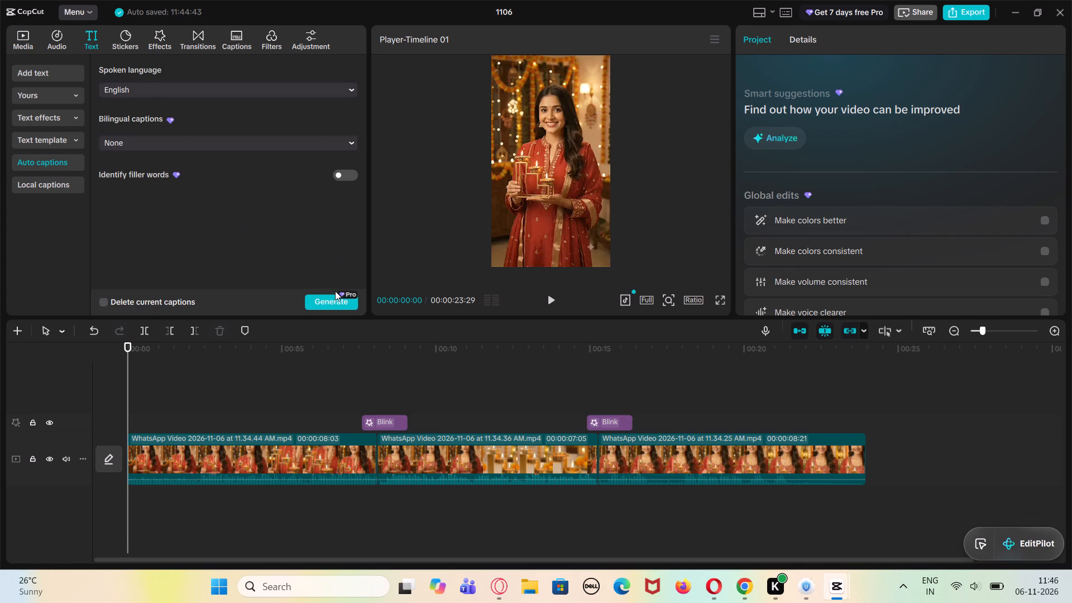
{"action": "left_click", "coordinate": [203, 447]}
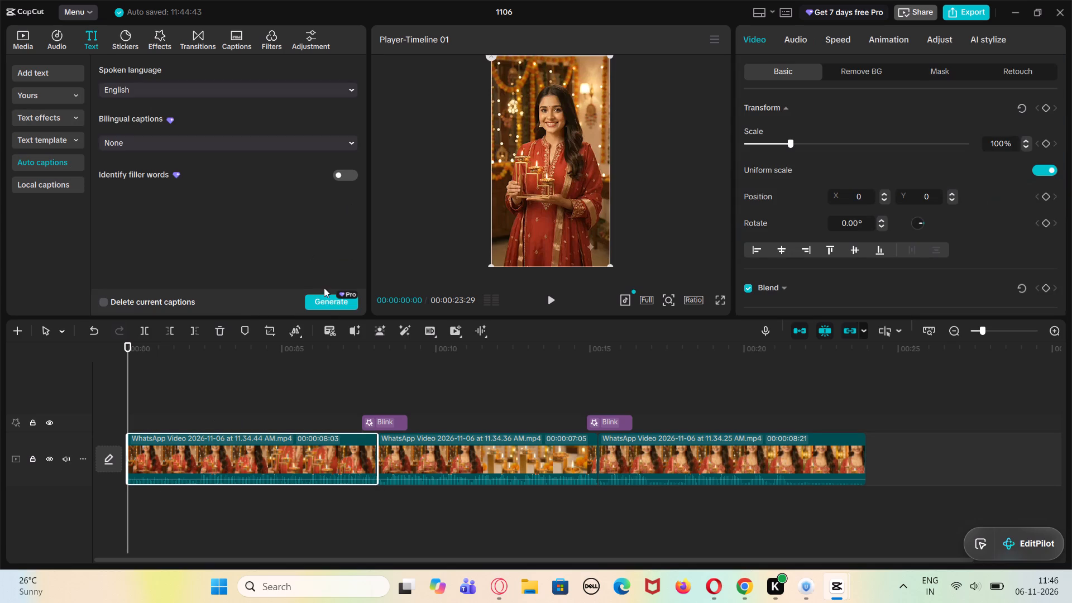
{"action": "left_click", "coordinate": [332, 305]}
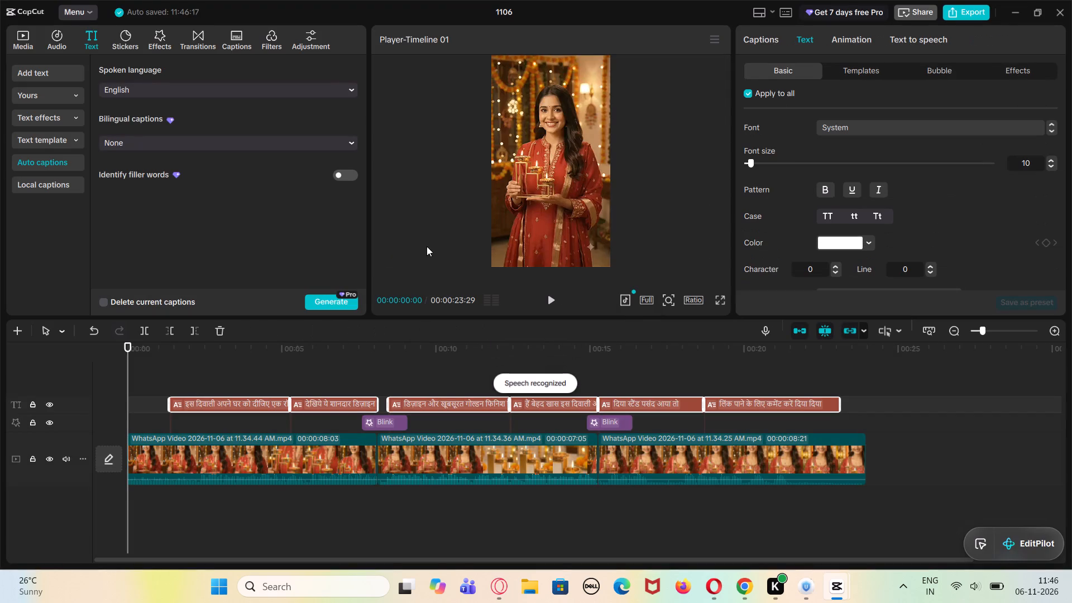
Play up to the first caption and move the captions down close to the bottom edge of the frame.
{"action": "left_click", "coordinate": [556, 298]}
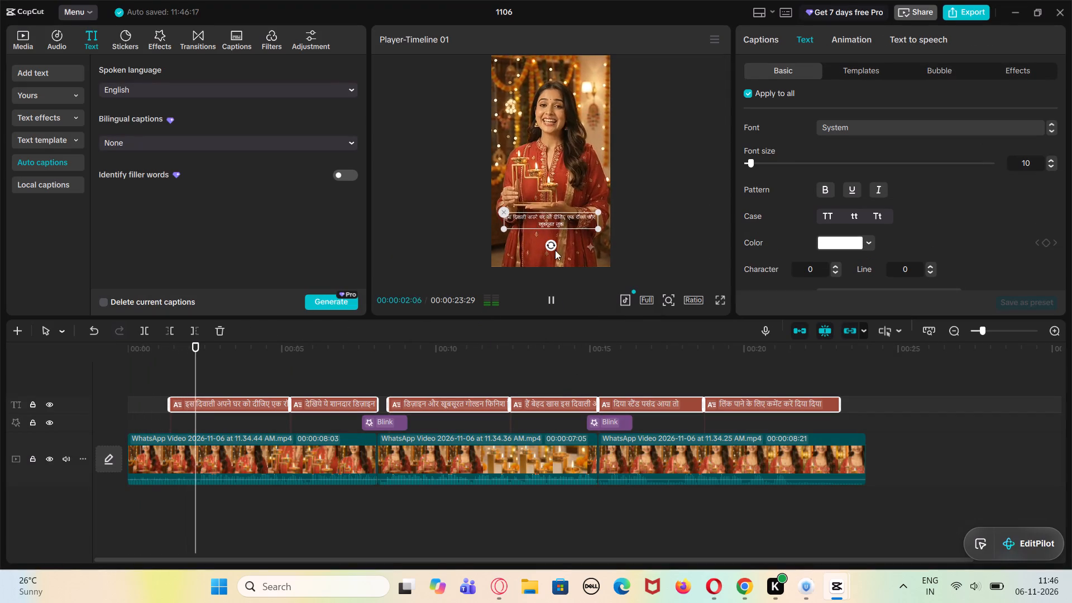
{"action": "left_click_drag", "start_coordinate": [568, 217], "coordinate": [568, 243]}
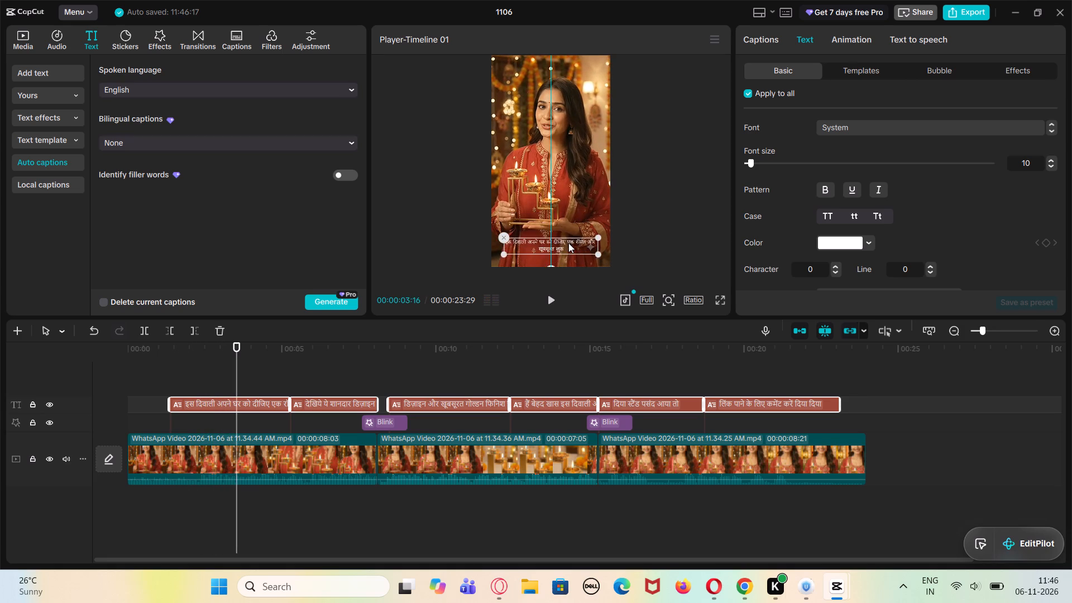
{"action": "left_click_drag", "start_coordinate": [568, 243], "coordinate": [568, 247]}
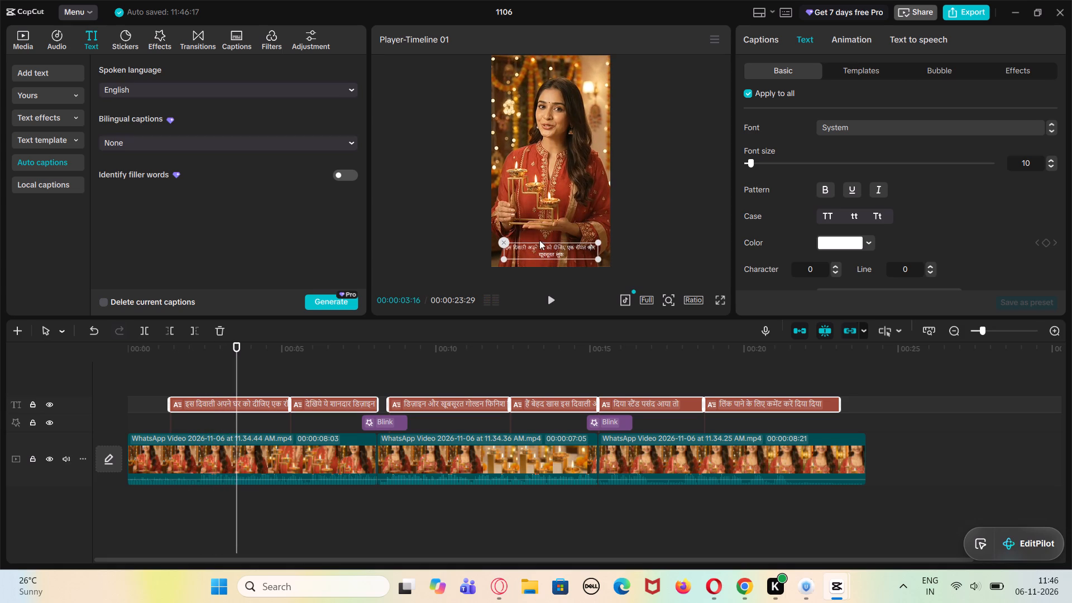
Play the captioned video in full-screen preview to review the captions and the joins, and return to the editor.
{"action": "left_click", "coordinate": [717, 296]}
{"action": "left_click", "coordinate": [351, 541]}
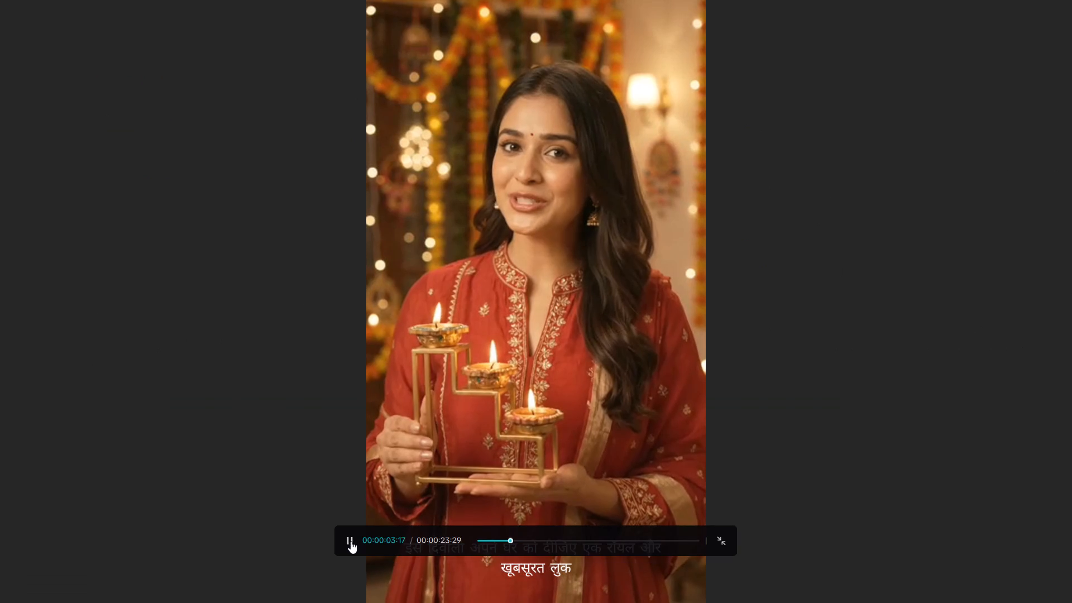
{"action": "left_click", "coordinate": [817, 322]}
{"action": "left_click", "coordinate": [759, 319]}
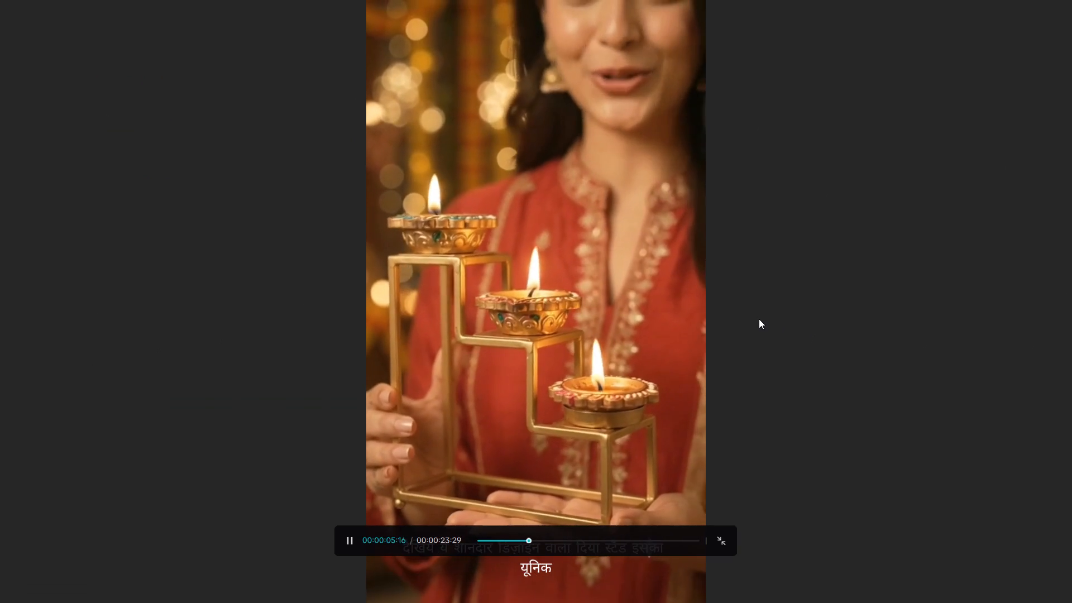
{"action": "left_click", "coordinate": [679, 339]}
{"action": "left_click", "coordinate": [628, 326]}
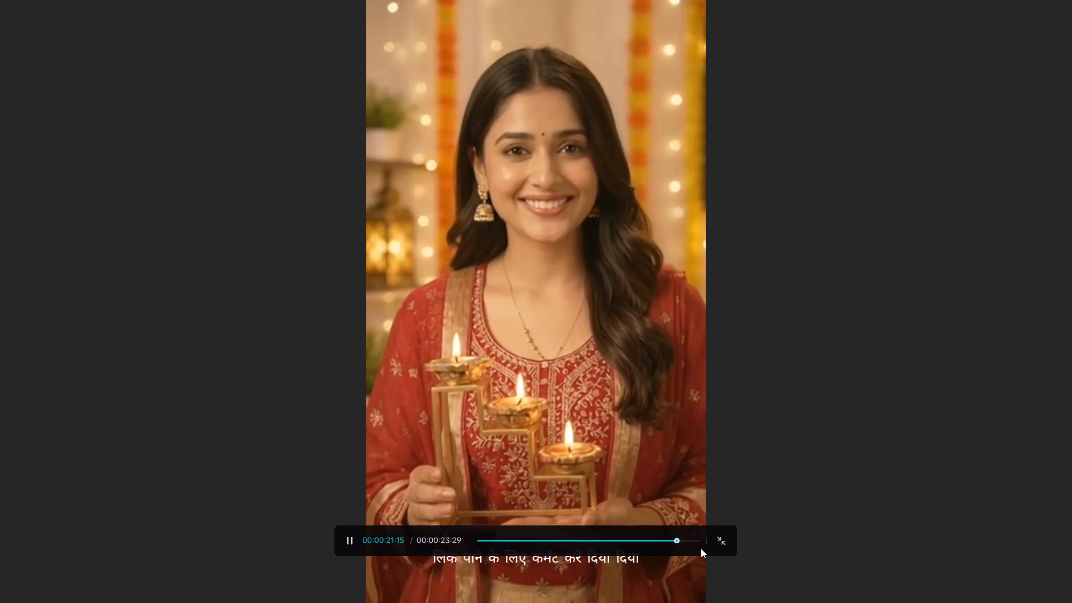
{"action": "left_click", "coordinate": [720, 544]}
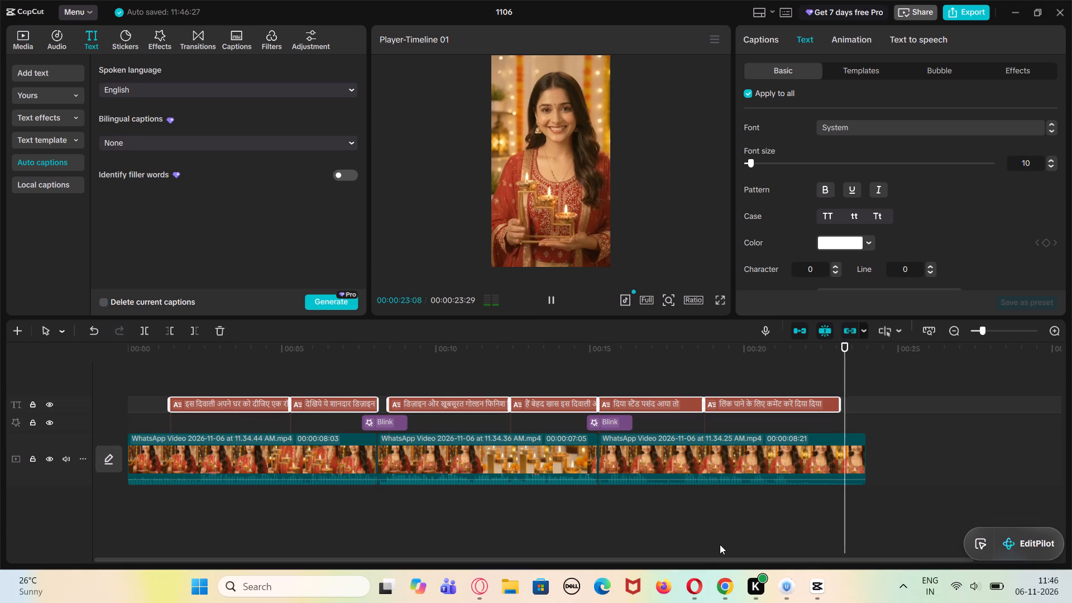
Split the third clip at 00:00:22:05 and 00:00:22:23 and delete the section between the two cuts.
{"action": "left_click", "coordinate": [811, 369]}
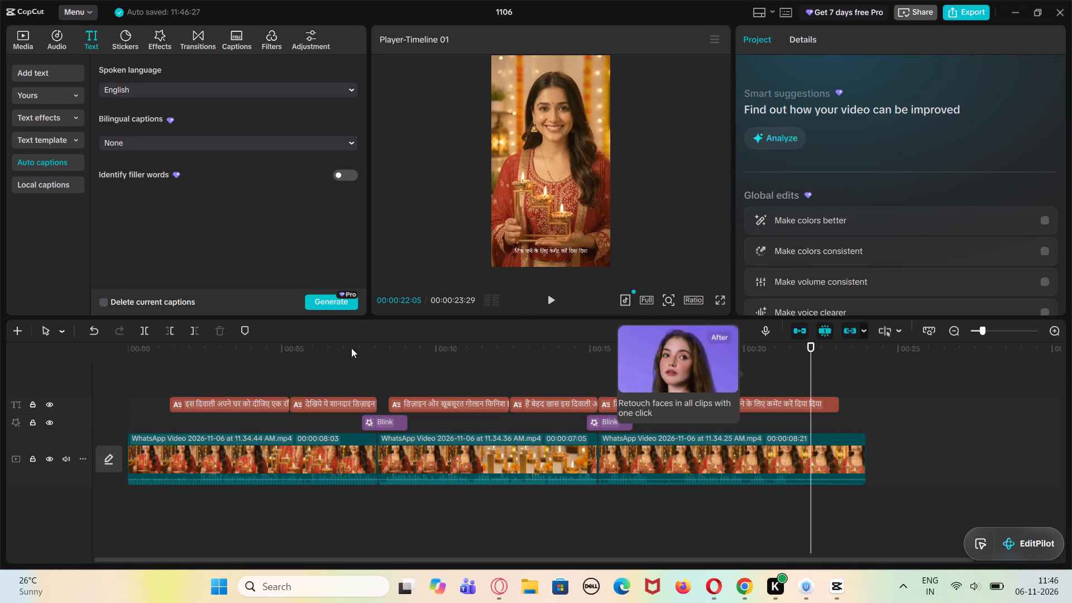
{"action": "left_click", "coordinate": [146, 329]}
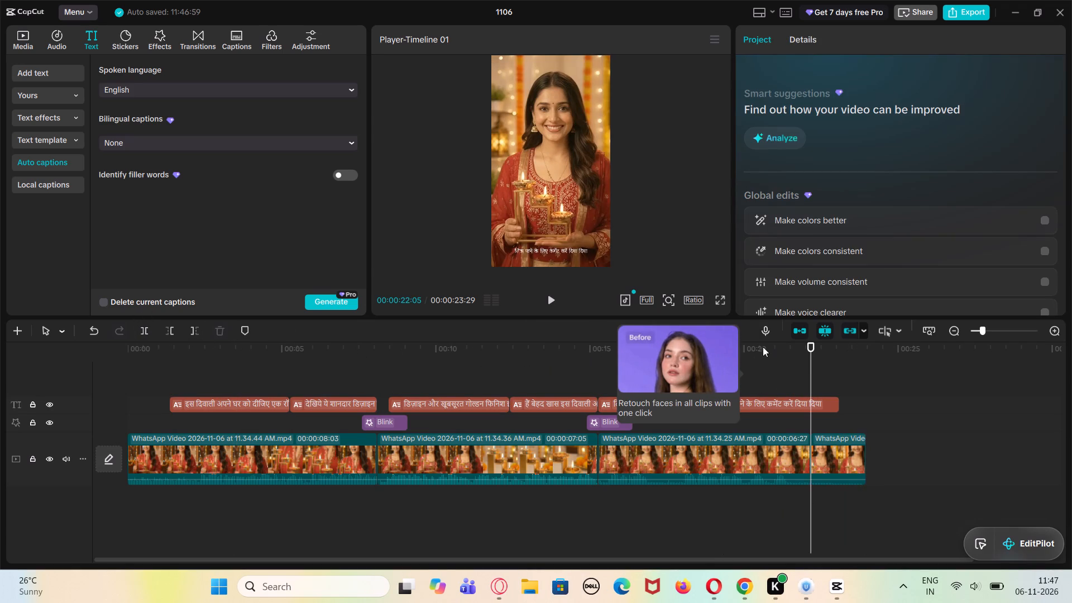
{"action": "left_click", "coordinate": [829, 360]}
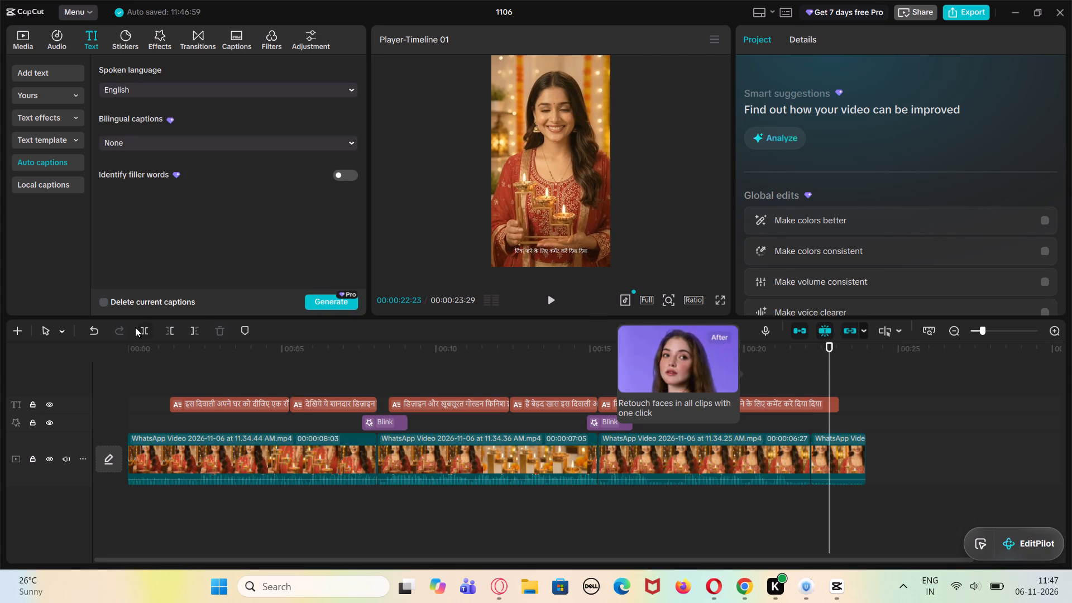
{"action": "left_click", "coordinate": [142, 333]}
{"action": "left_click", "coordinate": [824, 453]}
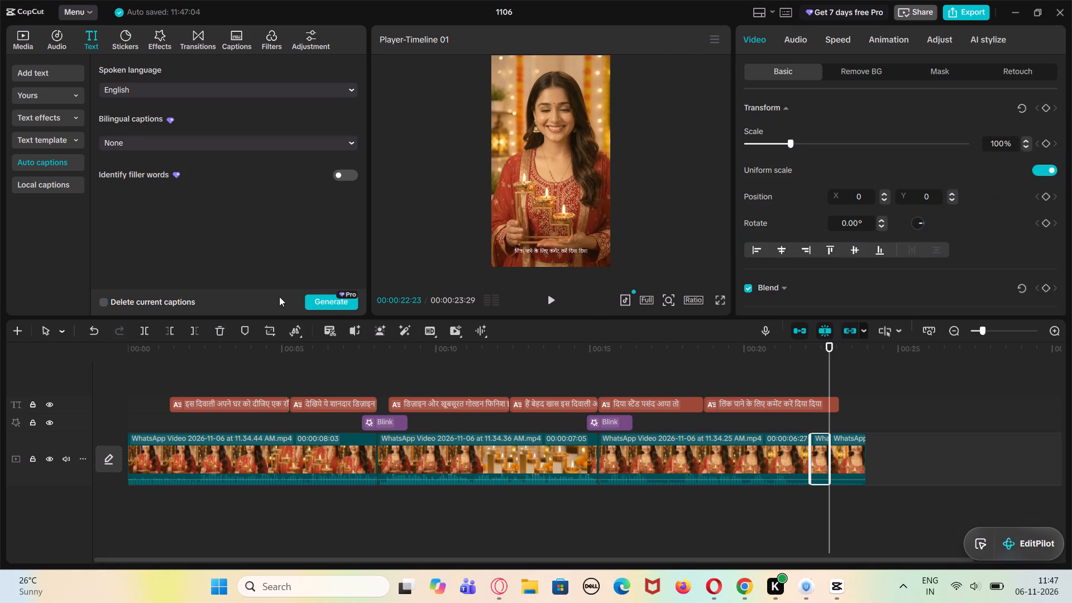
{"action": "left_click", "coordinate": [221, 326]}
Replay the ending, split the third clip at 00:00:20:19 and 00:00:20:26, and try to delete the short piece between the cuts.
{"action": "left_click", "coordinate": [781, 389]}
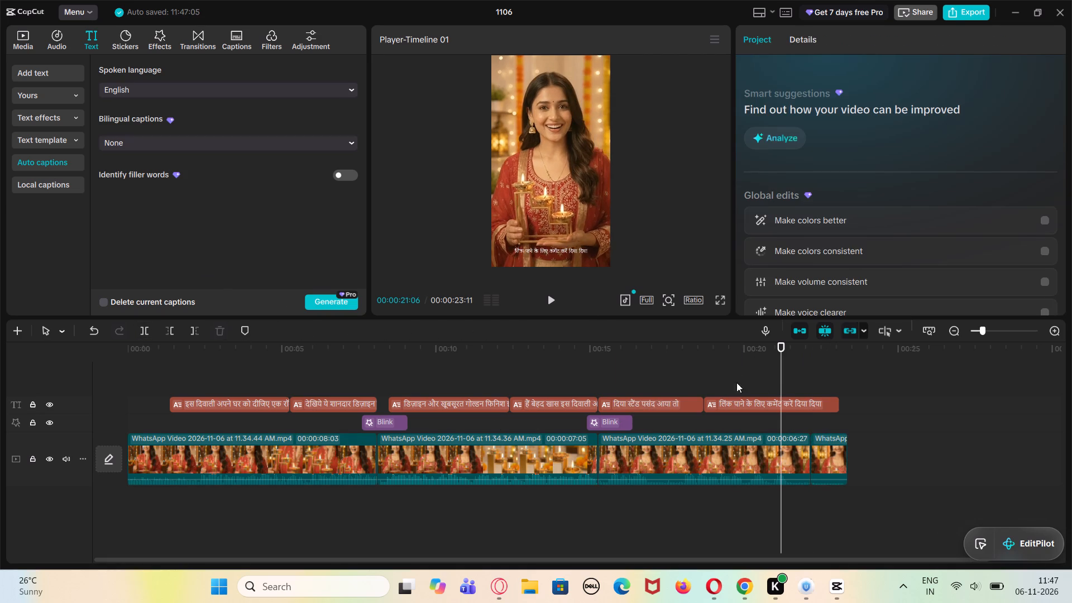
{"action": "left_click", "coordinate": [553, 301]}
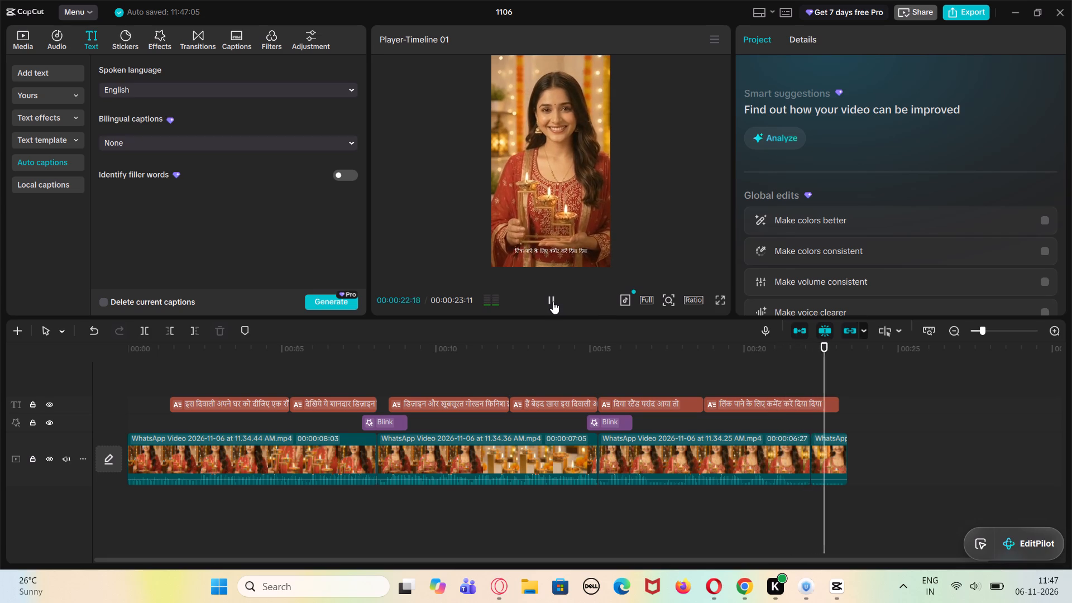
{"action": "left_click", "coordinate": [735, 378]}
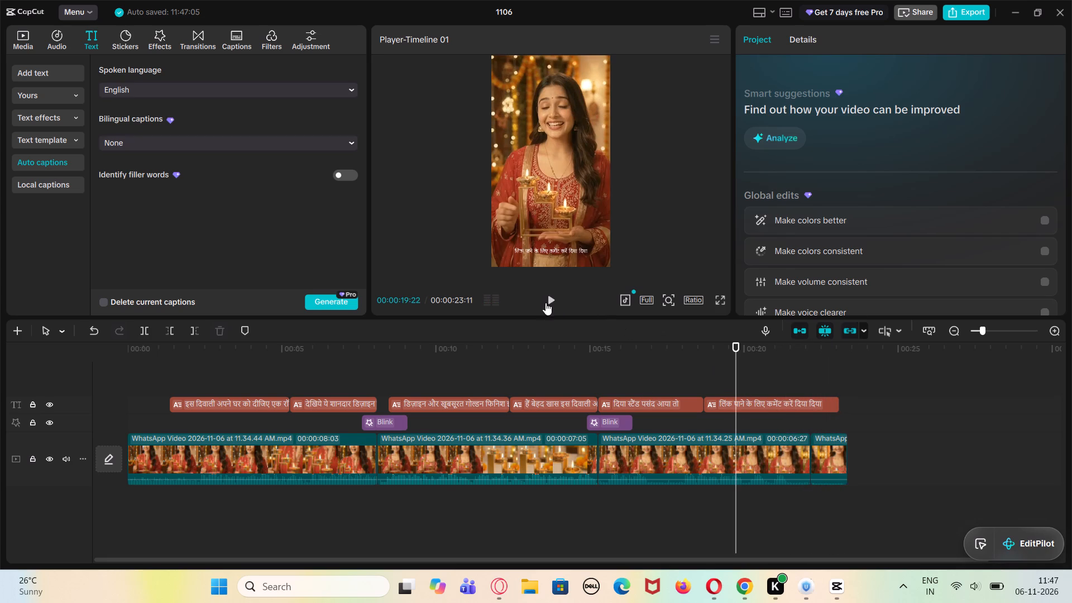
{"action": "left_click", "coordinate": [541, 303]}
{"action": "left_click", "coordinate": [547, 300]}
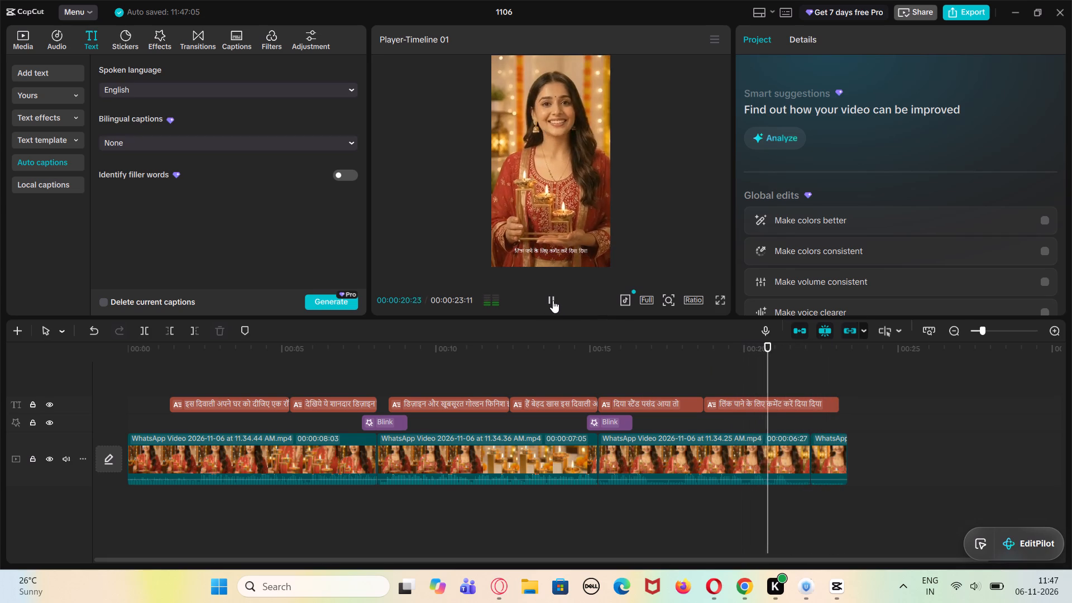
{"action": "left_click", "coordinate": [553, 300]}
{"action": "left_click", "coordinate": [764, 378]}
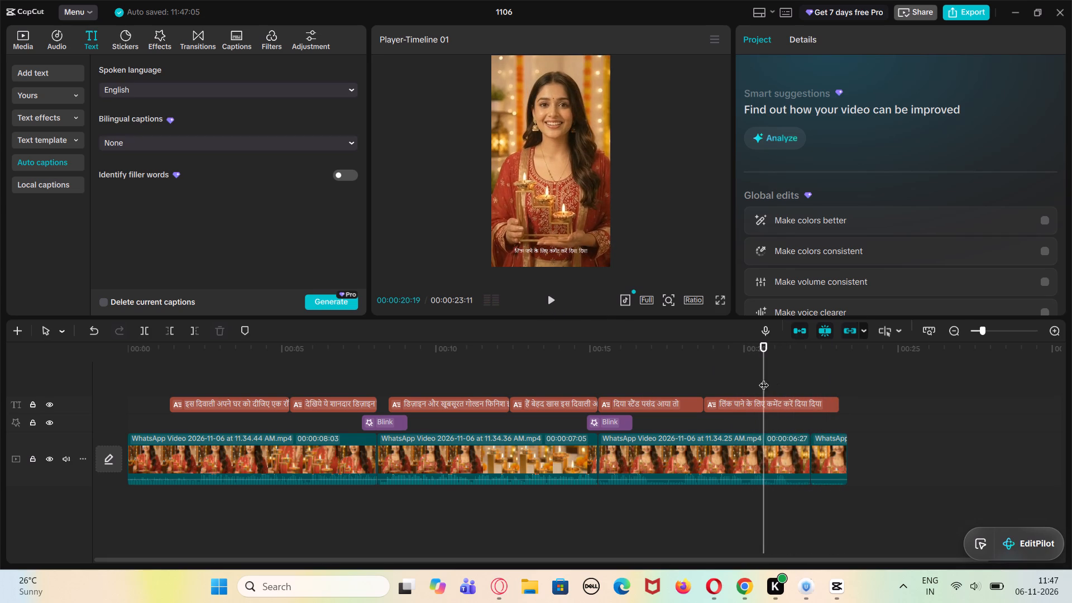
{"action": "left_click", "coordinate": [139, 326]}
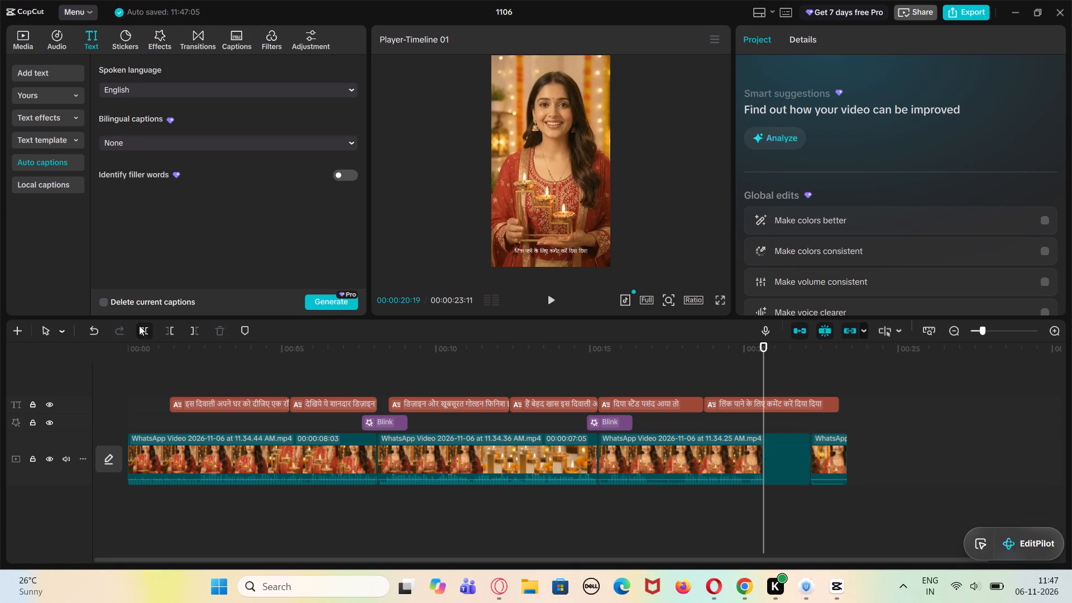
{"action": "left_click", "coordinate": [771, 378]}
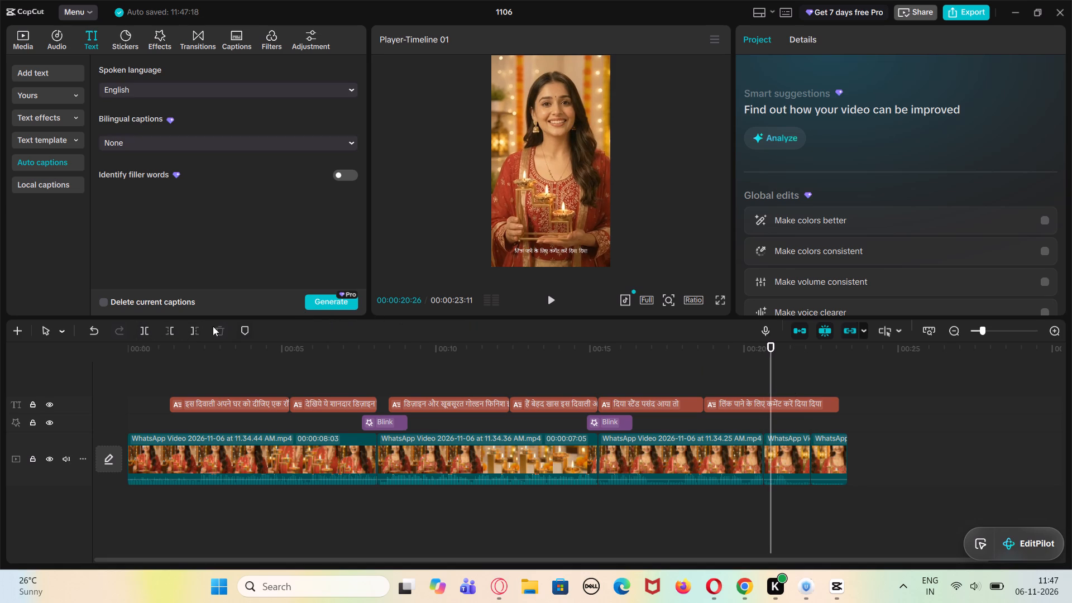
{"action": "left_click", "coordinate": [145, 329]}
{"action": "left_click", "coordinate": [763, 461]}
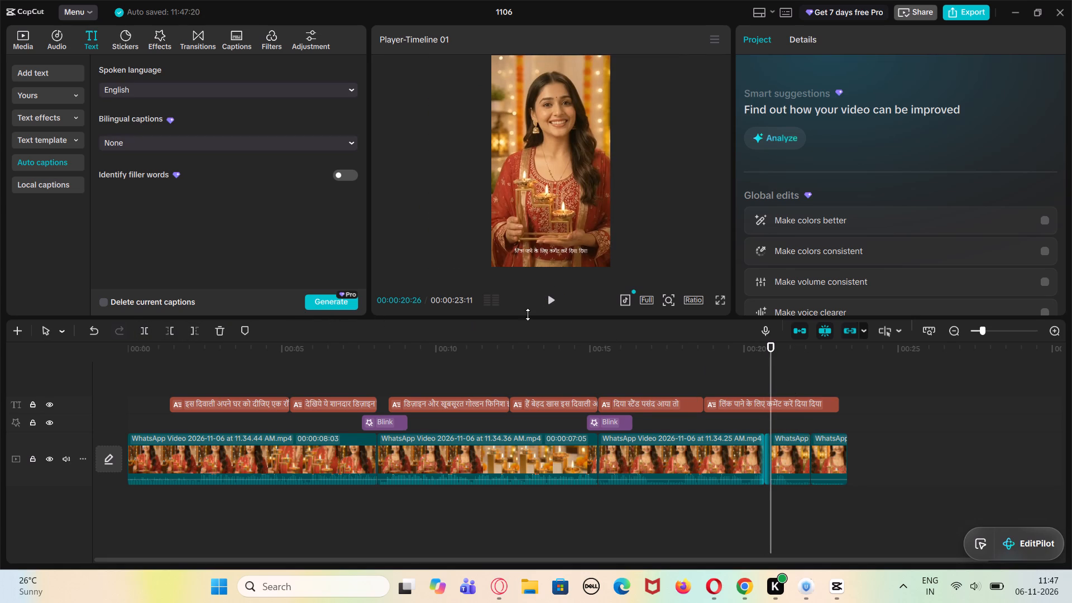
{"action": "left_click", "coordinate": [224, 332]}
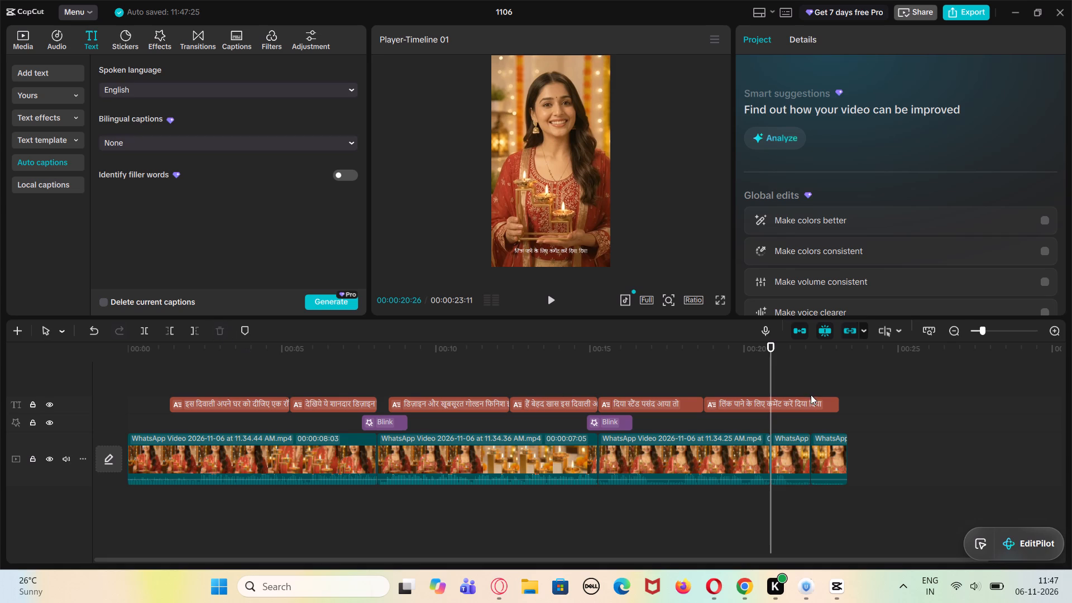
Replay the ending, split the clip at 00:00:21:06, and delete the piece between 00:00:20:26 and that cut.
{"action": "left_click", "coordinate": [701, 369]}
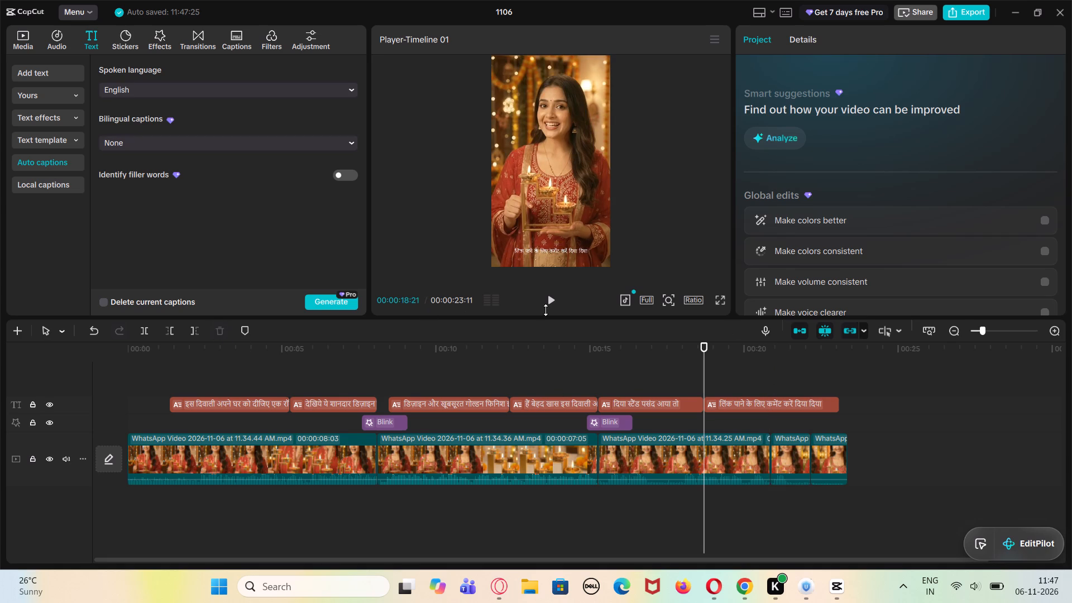
{"action": "left_click", "coordinate": [552, 302]}
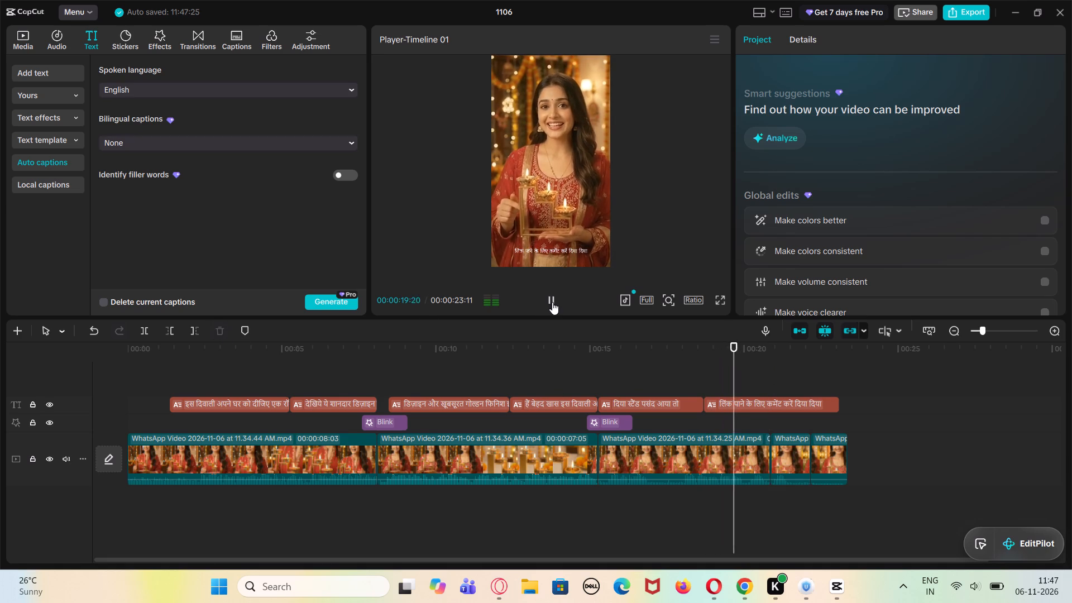
{"action": "left_click", "coordinate": [552, 302]}
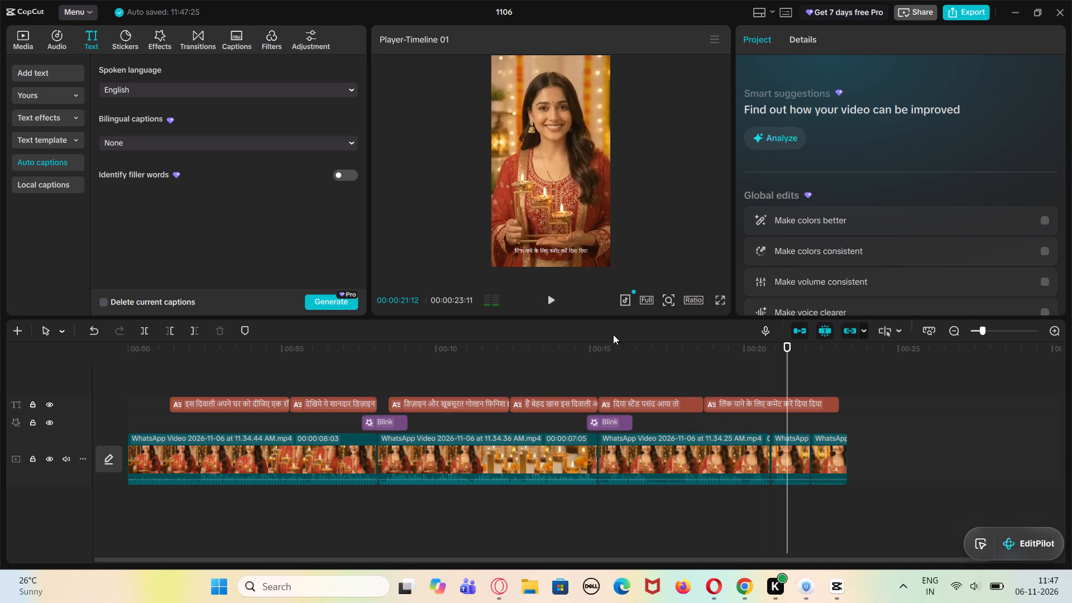
{"action": "left_click", "coordinate": [781, 379]}
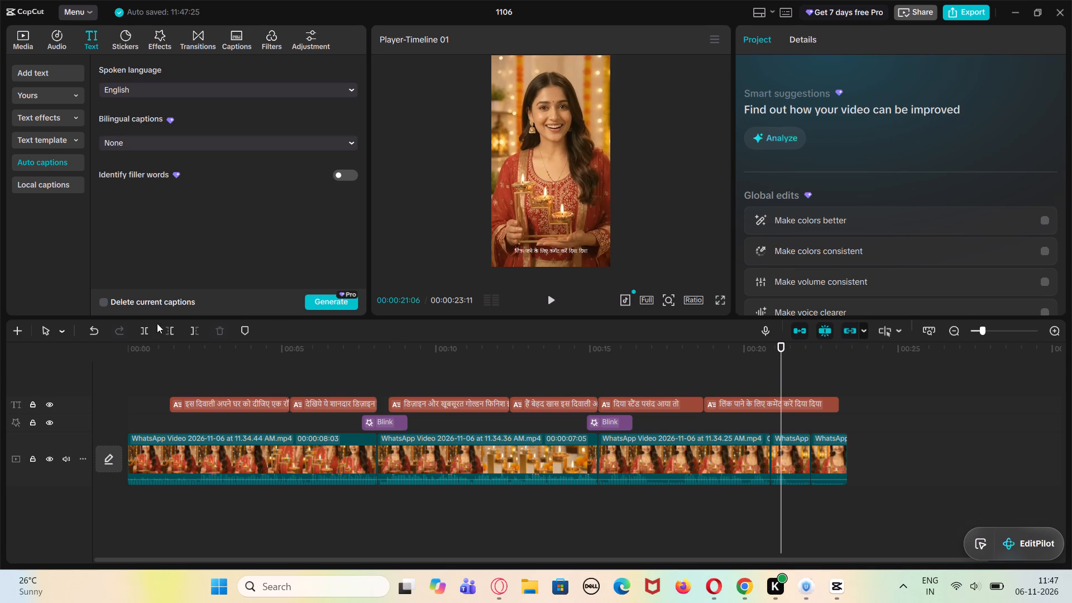
{"action": "left_click", "coordinate": [152, 332]}
{"action": "left_click", "coordinate": [773, 452]}
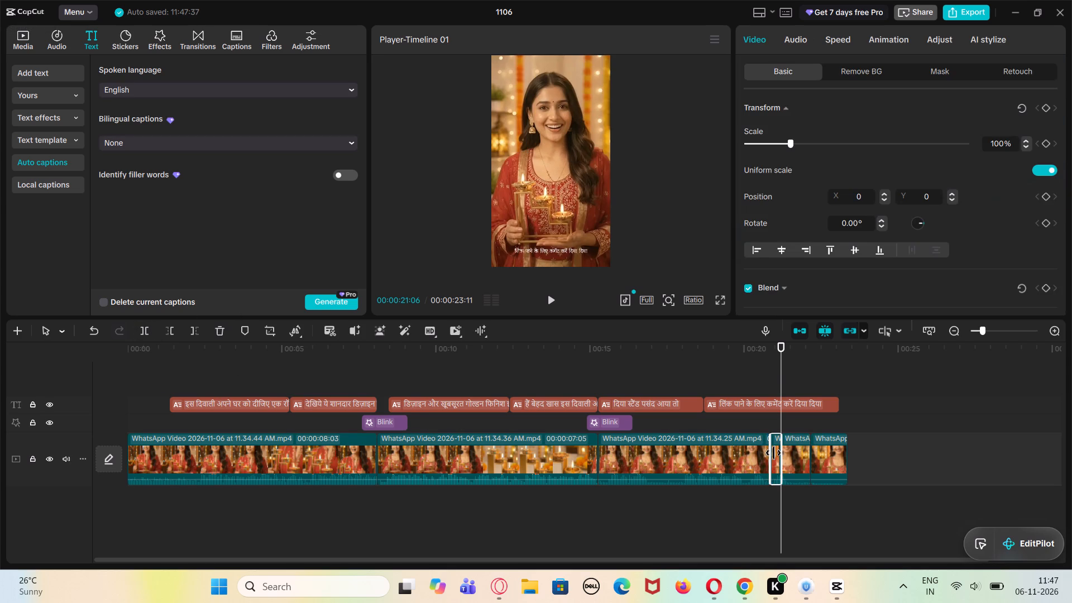
{"action": "left_click", "coordinate": [217, 328]}
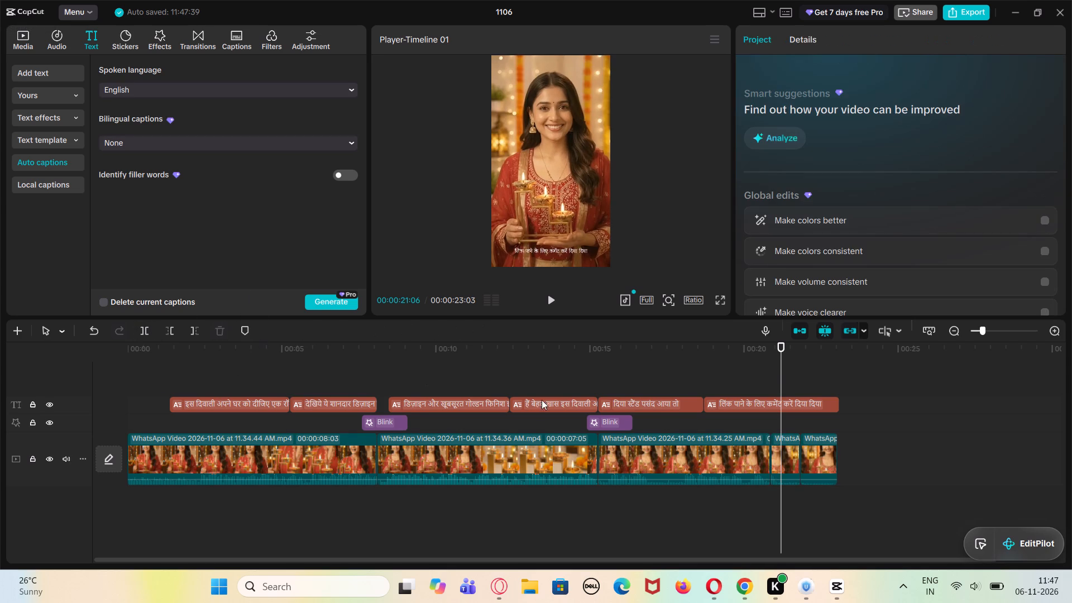
Replay the ending, split the clip at 00:00:21:03, and delete the short piece just before that cut.
{"action": "left_click", "coordinate": [739, 386]}
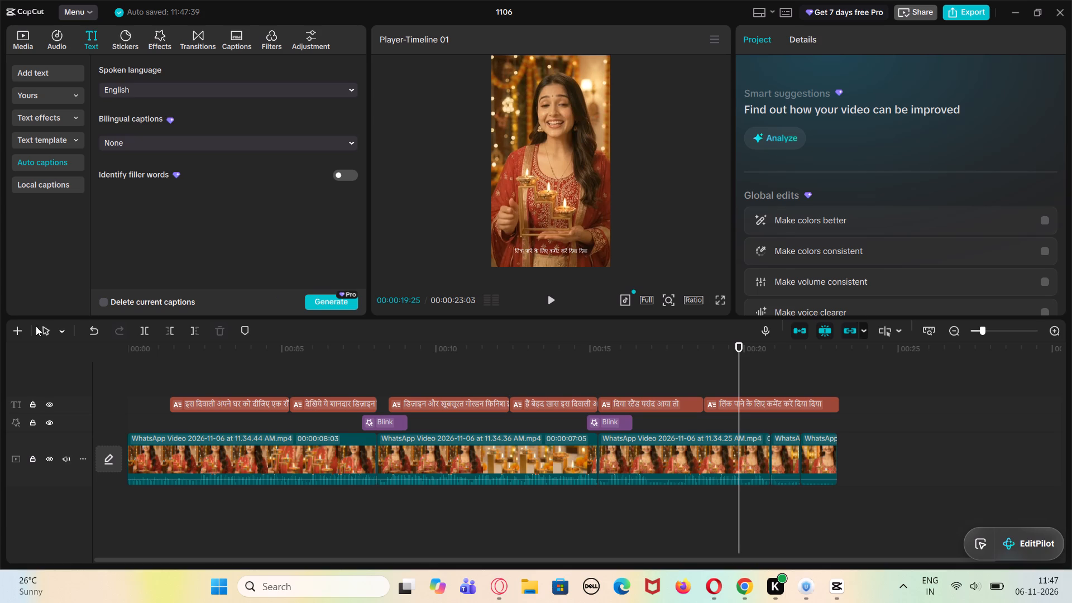
{"action": "left_click", "coordinate": [553, 304]}
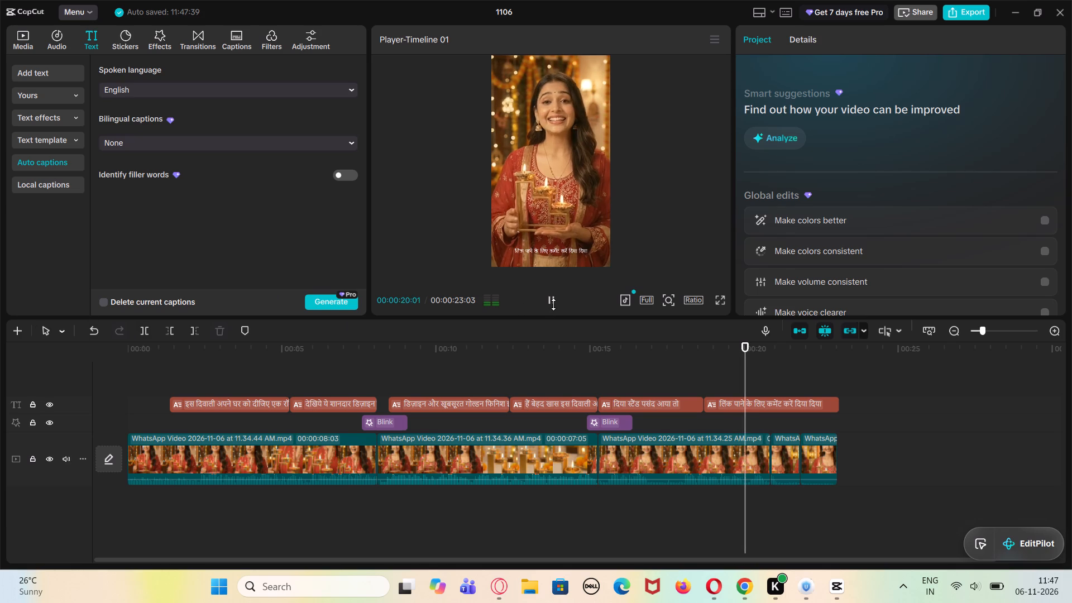
{"action": "left_click", "coordinate": [778, 380]}
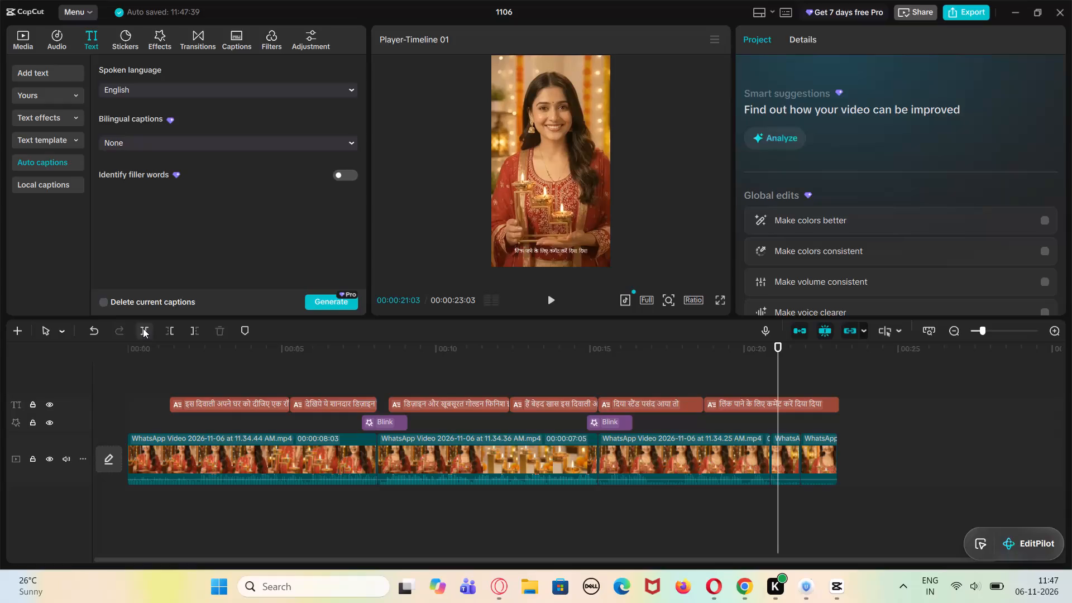
{"action": "left_click", "coordinate": [143, 328]}
{"action": "left_click", "coordinate": [778, 455]}
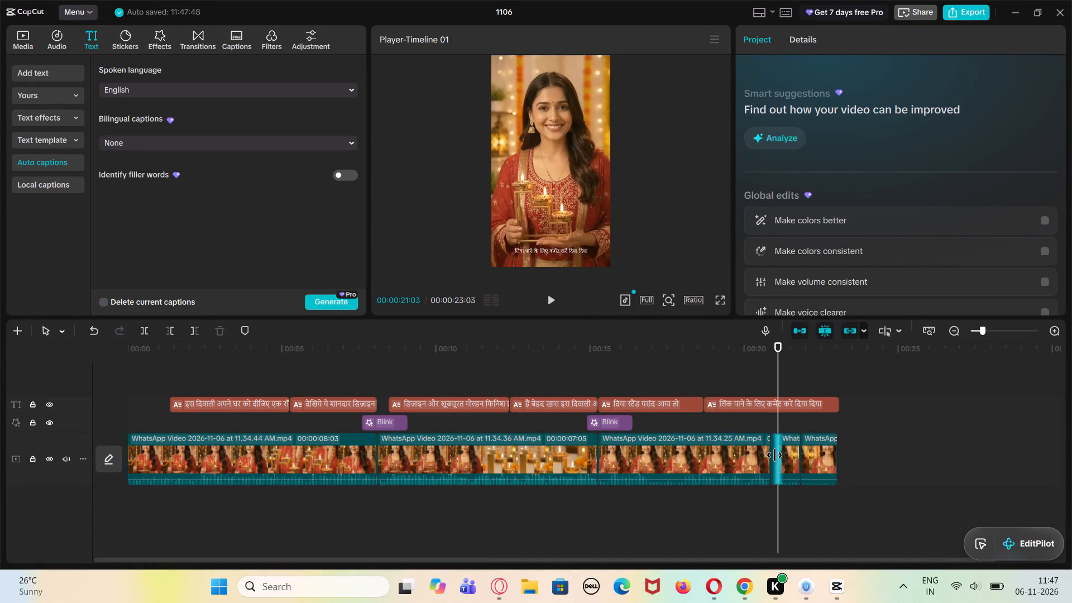
{"action": "left_click", "coordinate": [773, 455]}
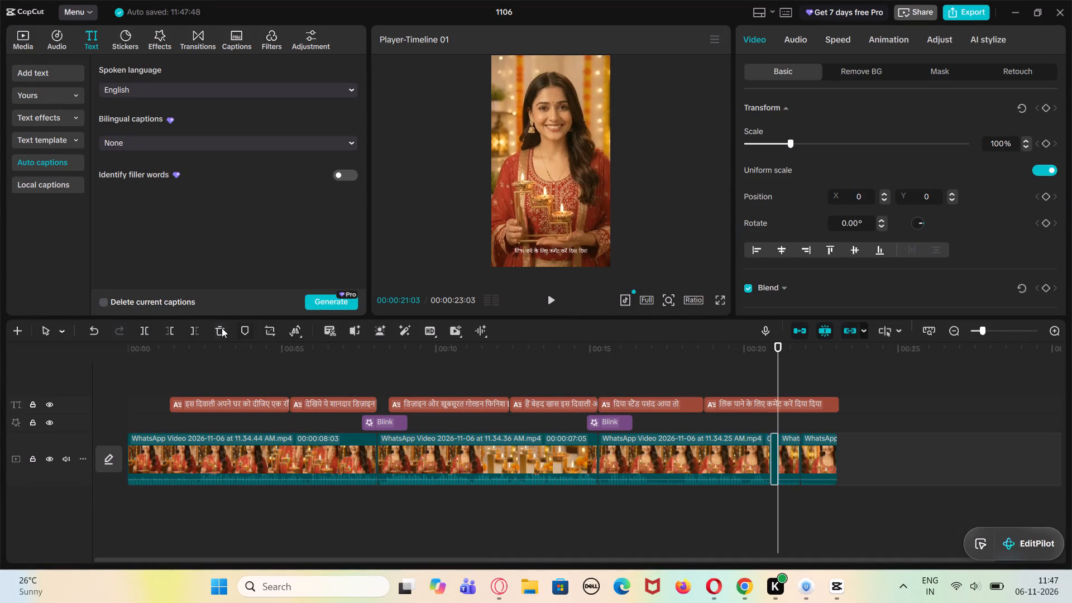
{"action": "left_click", "coordinate": [222, 328]}
Check the ending again, split at 00:00:21:03 once more, and delete the short piece just before the cut.
{"action": "left_click", "coordinate": [723, 372]}
{"action": "left_click", "coordinate": [545, 297]}
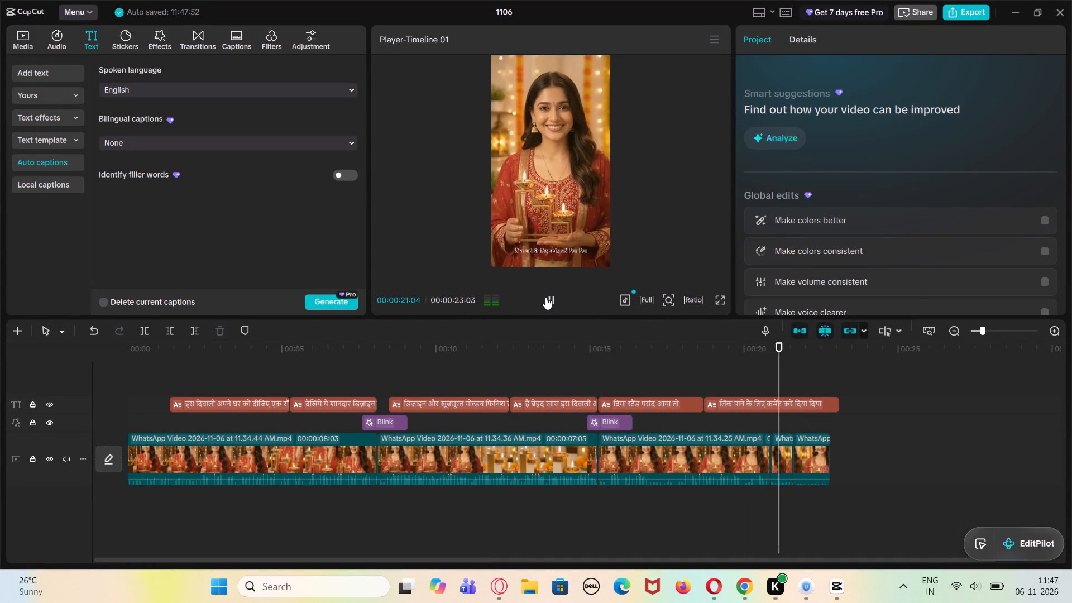
{"action": "left_click", "coordinate": [773, 389]}
{"action": "left_click", "coordinate": [778, 389]}
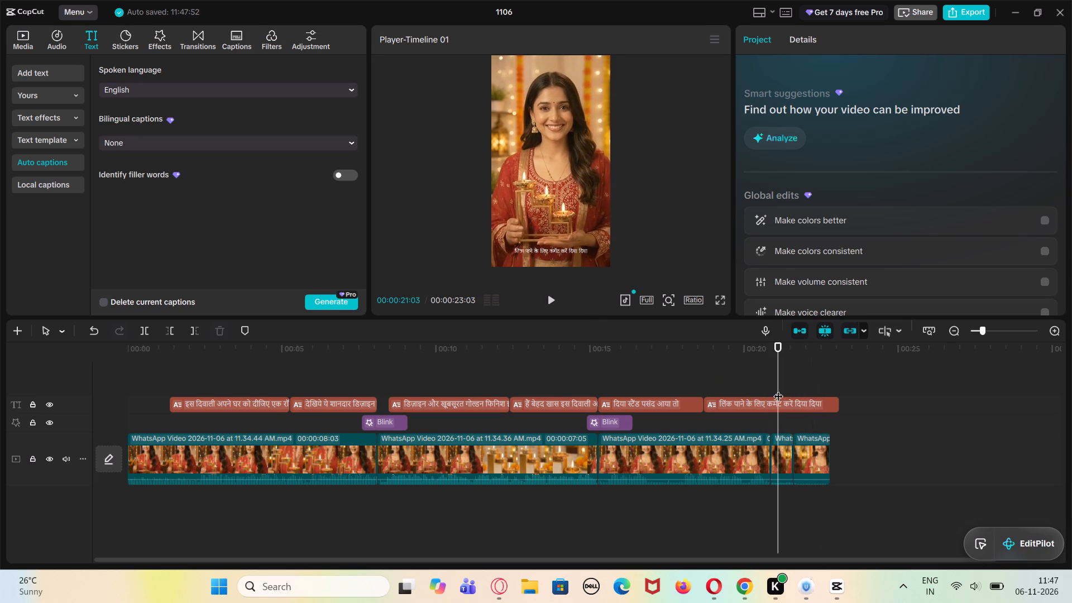
{"action": "left_click", "coordinate": [150, 326]}
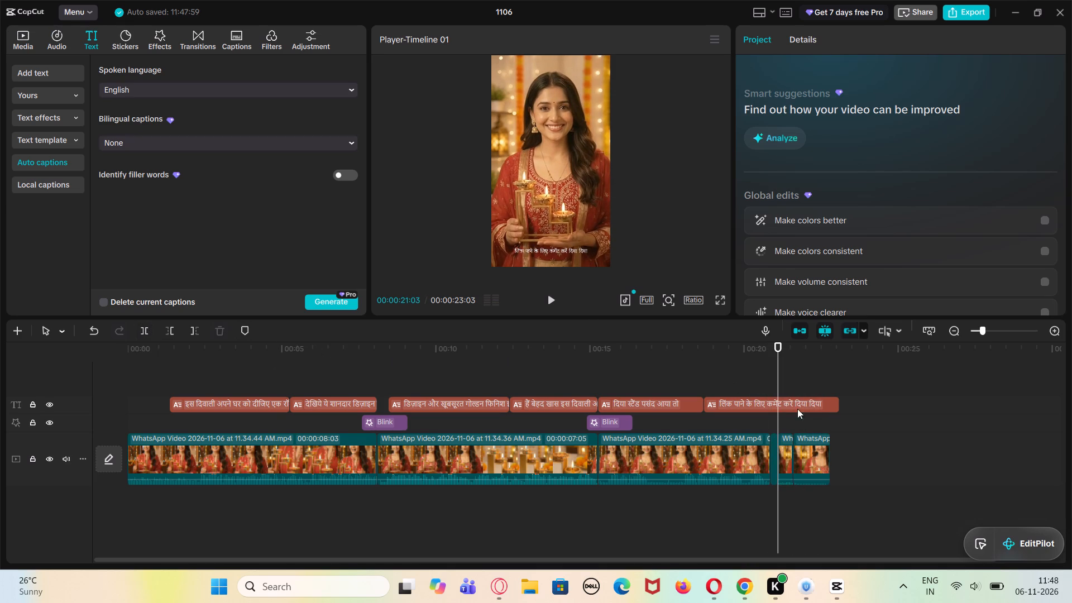
{"action": "left_click", "coordinate": [777, 450]}
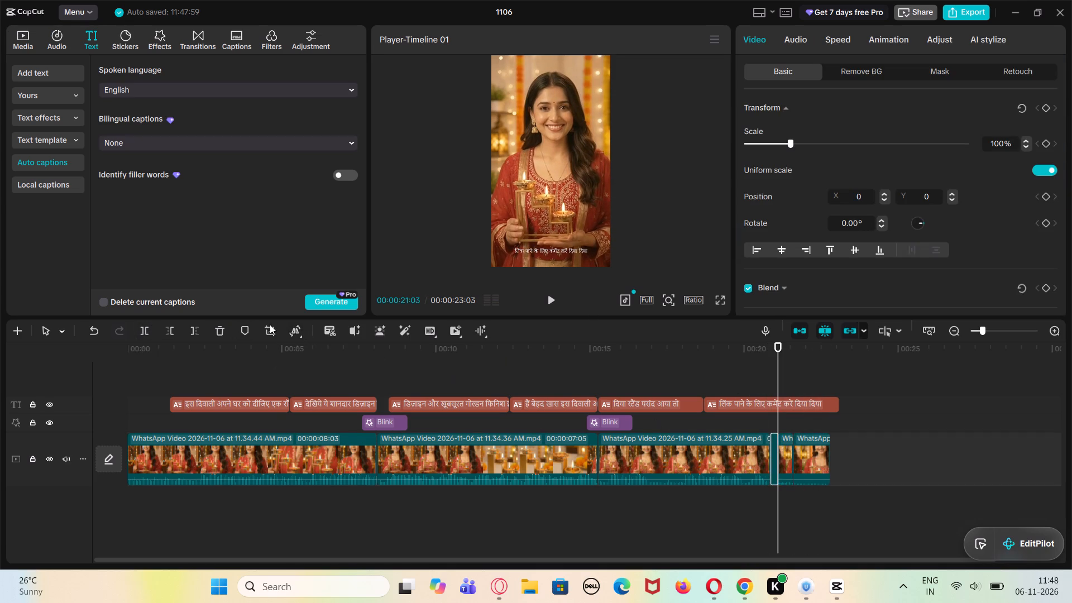
{"action": "left_click", "coordinate": [217, 328]}
Replay the ending, split the clip at 00:00:21:01, and delete the short piece just before the cut.
{"action": "left_click", "coordinate": [724, 368]}
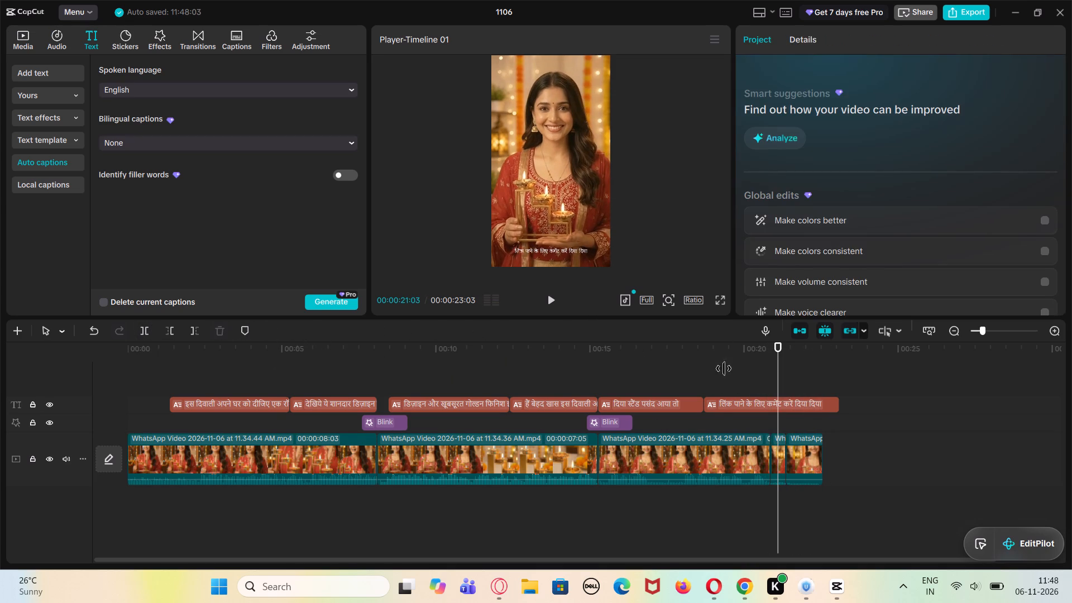
{"action": "left_click", "coordinate": [557, 308]}
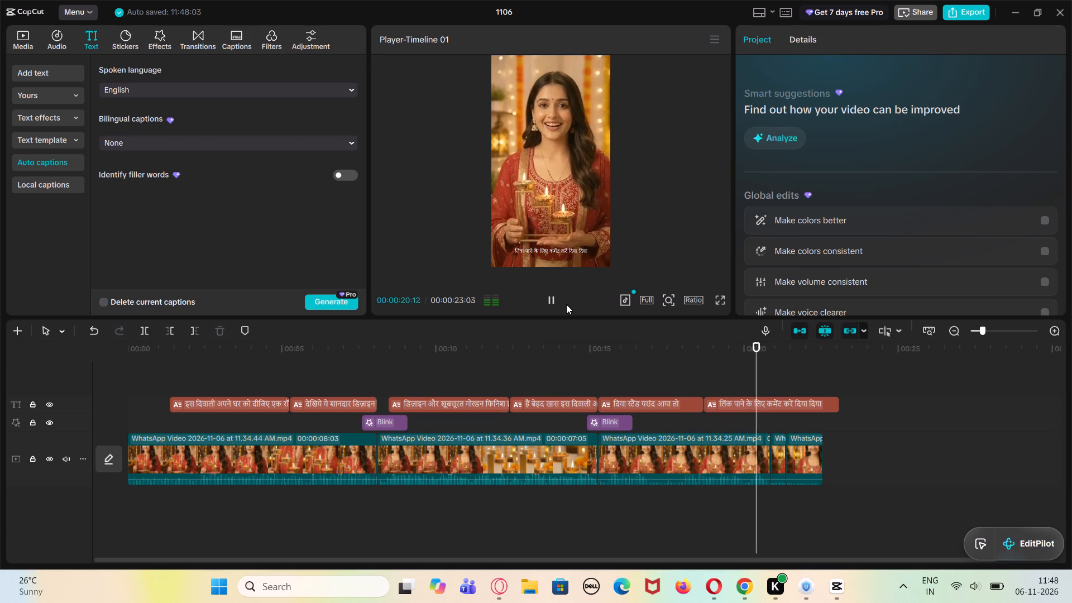
{"action": "left_click", "coordinate": [776, 376]}
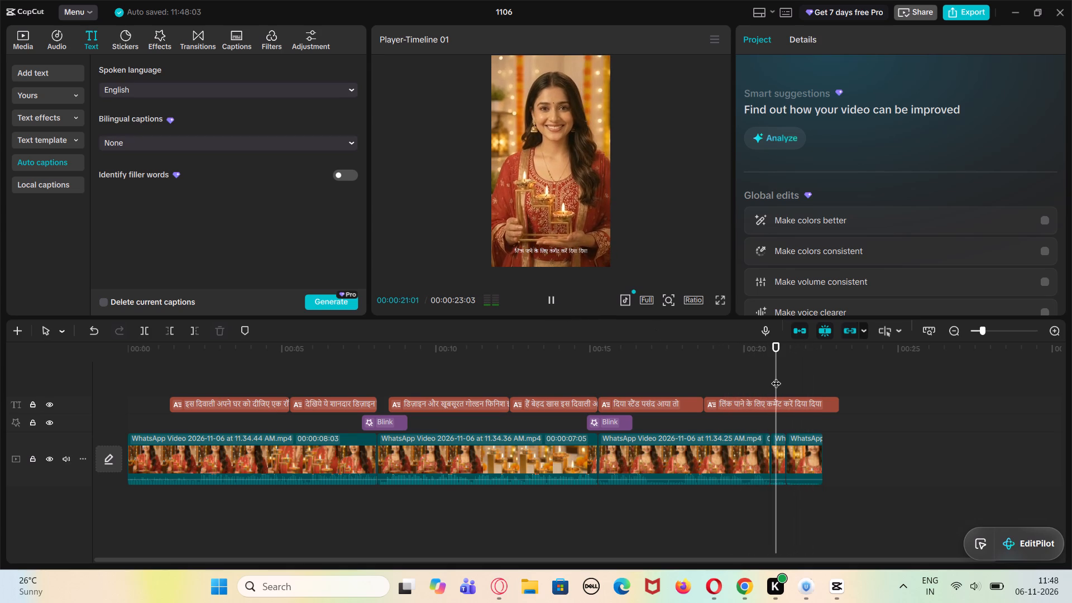
{"action": "left_click", "coordinate": [144, 329]}
{"action": "left_click", "coordinate": [774, 457]}
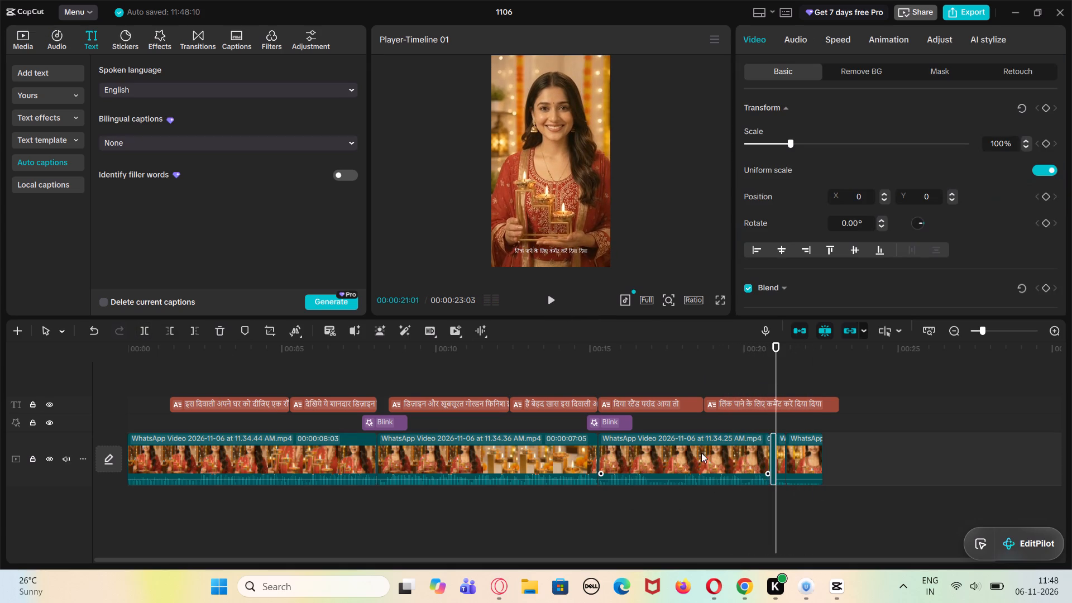
{"action": "left_click", "coordinate": [220, 328]}
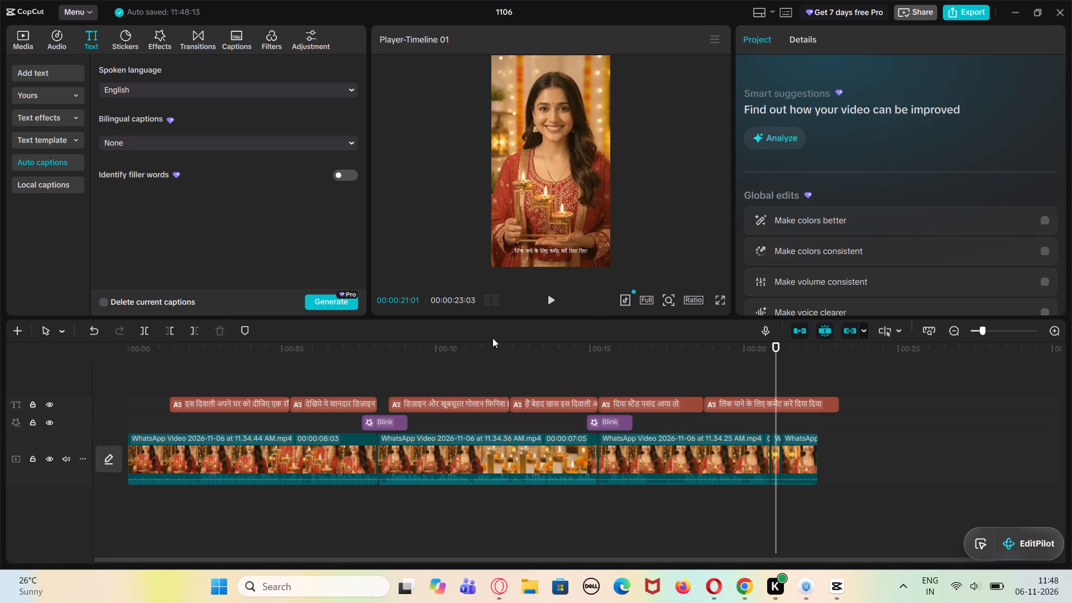
Replay the ending several times, split the third clip at 00:00:20:14, and delete the short piece just after the cut.
{"action": "left_click", "coordinate": [743, 380]}
{"action": "left_click", "coordinate": [551, 303]}
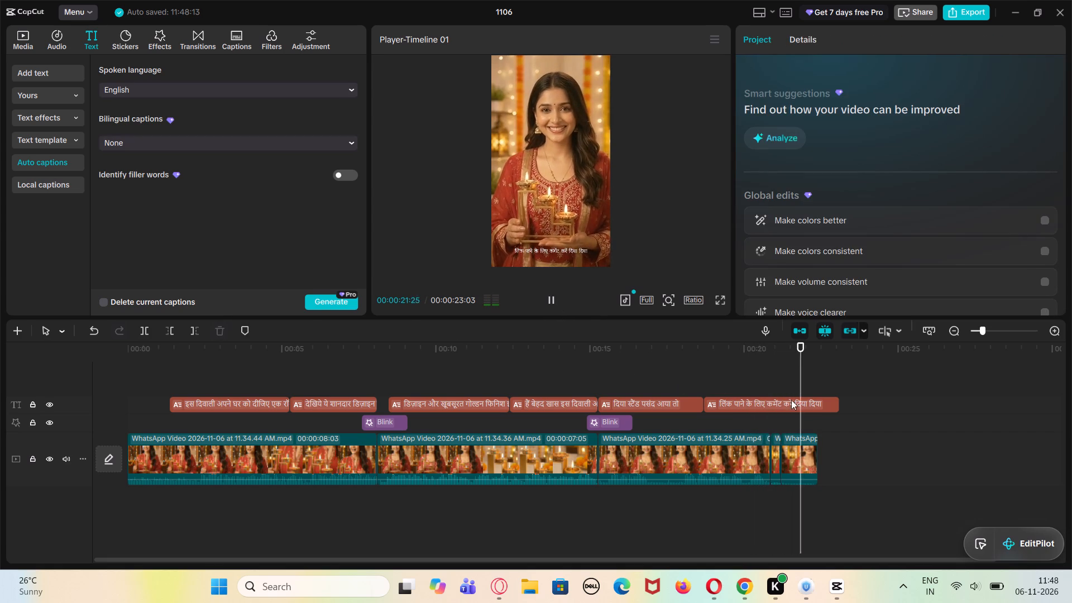
{"action": "left_click", "coordinate": [748, 378]}
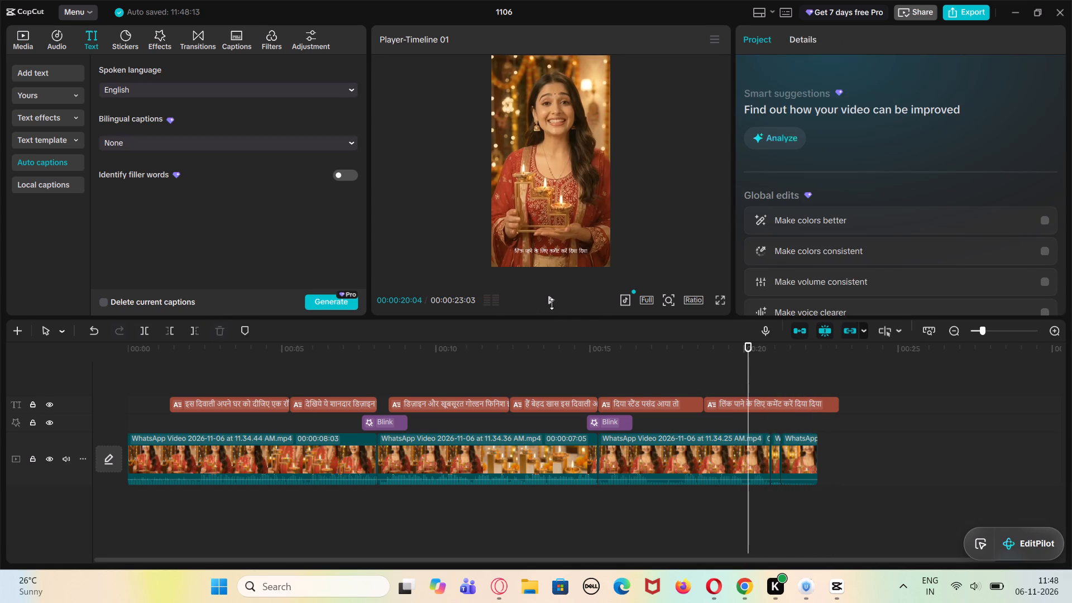
{"action": "left_click", "coordinate": [552, 304]}
{"action": "left_click", "coordinate": [553, 304]}
{"action": "double_click", "coordinate": [553, 304]}
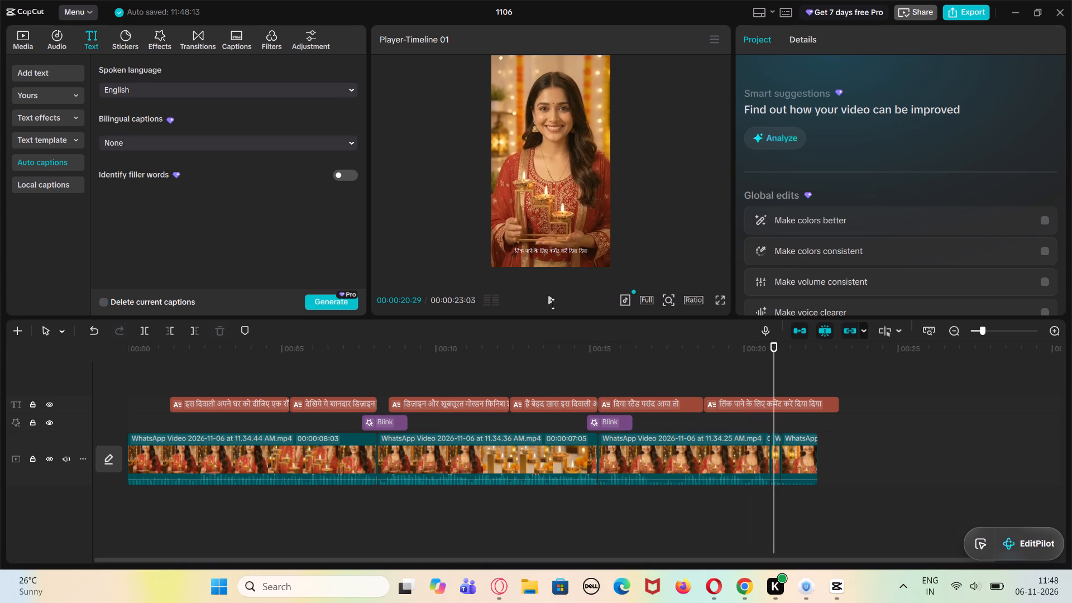
{"action": "left_click", "coordinate": [750, 377]}
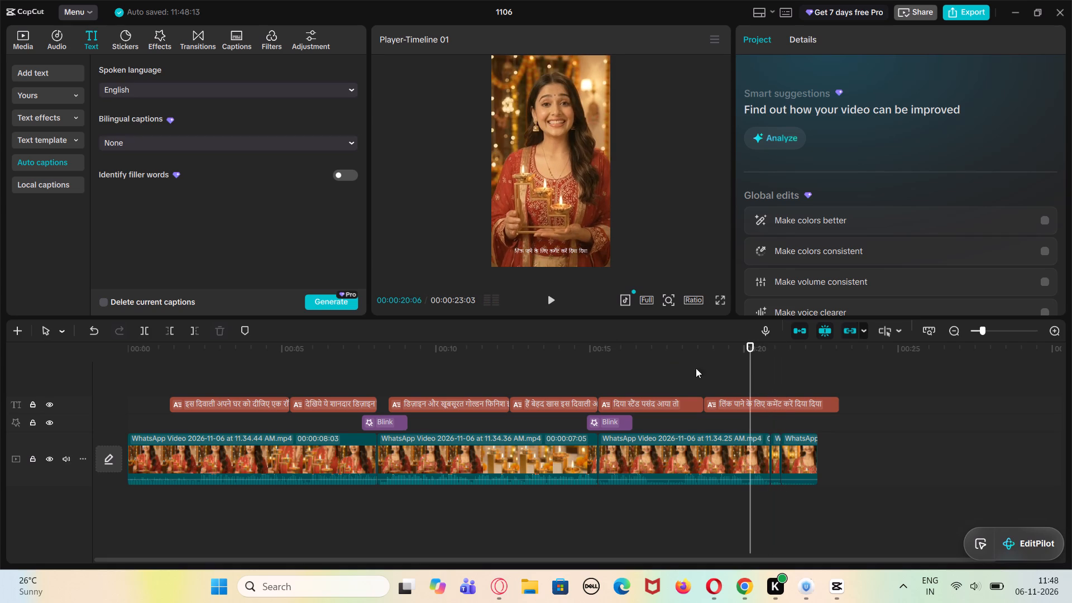
{"action": "left_click", "coordinate": [549, 296]}
{"action": "left_click", "coordinate": [549, 296]}
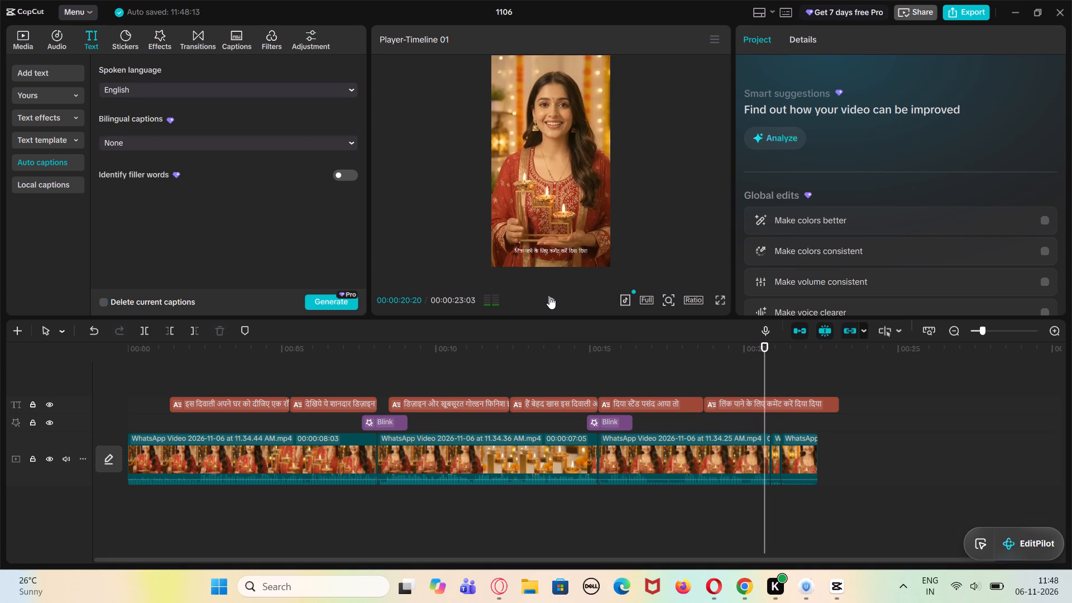
{"action": "double_click", "coordinate": [549, 296]}
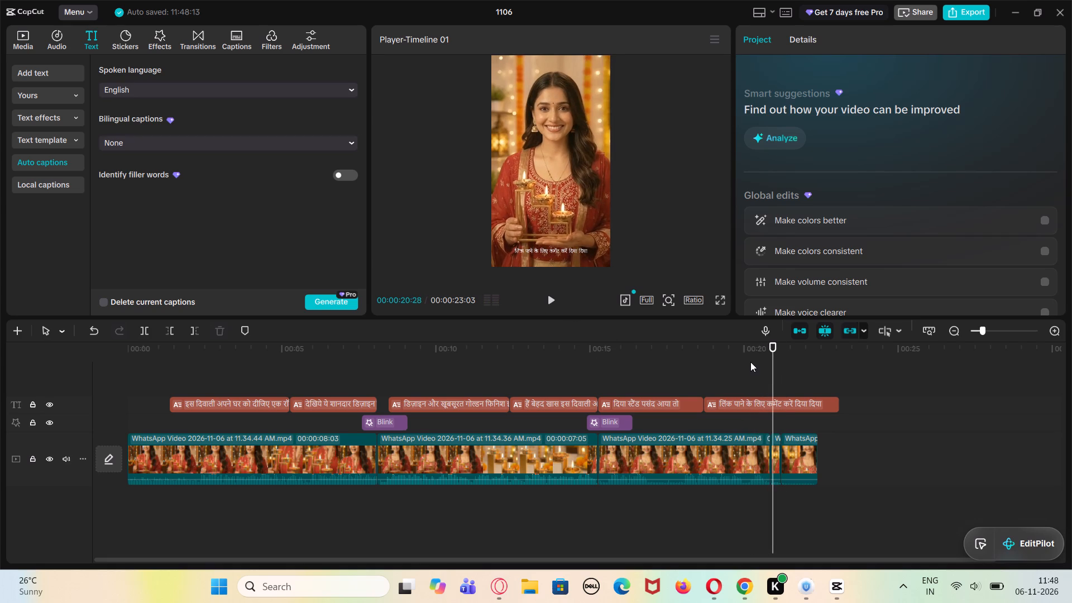
{"action": "left_click", "coordinate": [758, 367]}
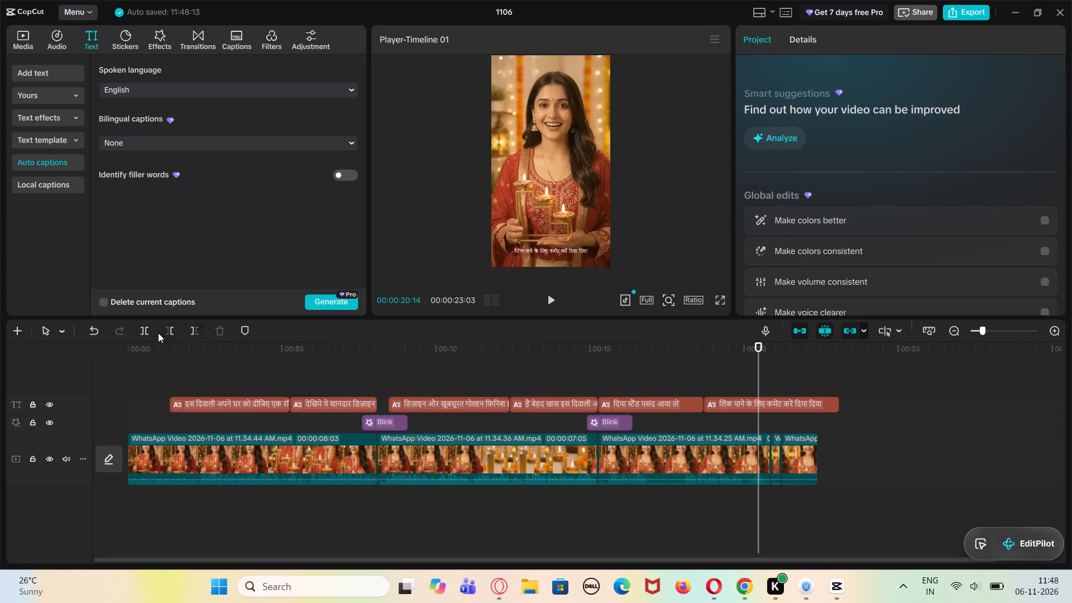
{"action": "left_click", "coordinate": [148, 333]}
{"action": "left_click", "coordinate": [763, 464]}
{"action": "left_click", "coordinate": [224, 331]}
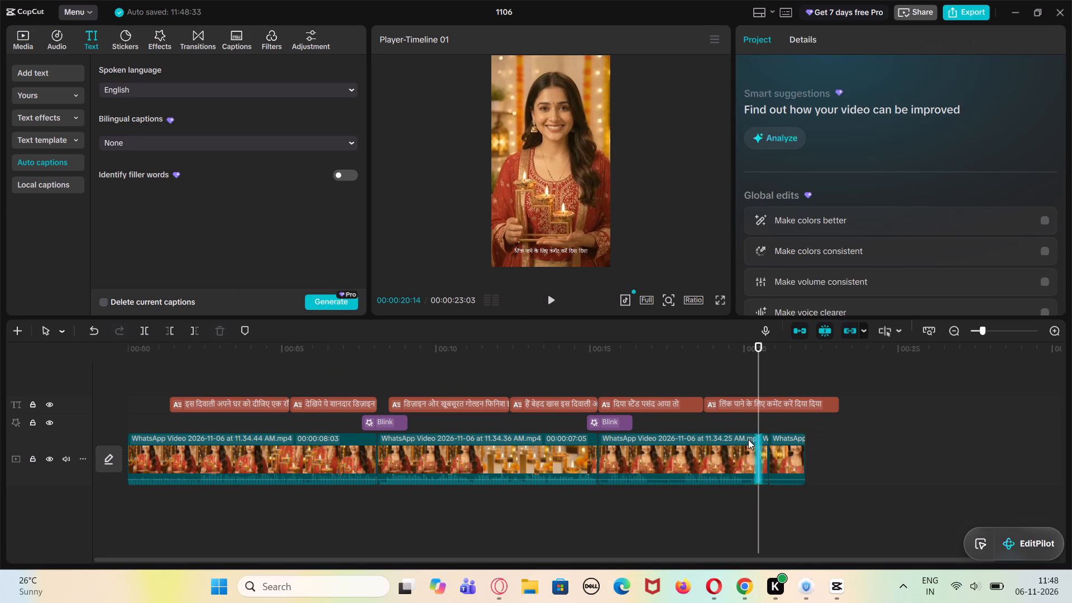
Replay the ending and extend the end of the third clip's long main piece slightly.
{"action": "left_click", "coordinate": [724, 386]}
{"action": "left_click", "coordinate": [554, 299]}
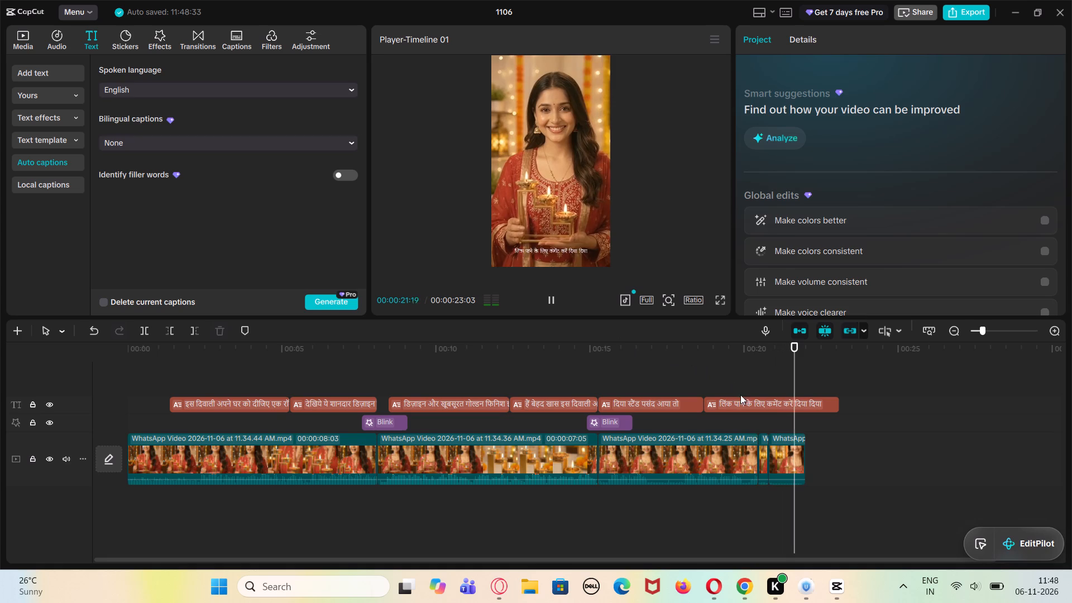
{"action": "left_click", "coordinate": [743, 457]}
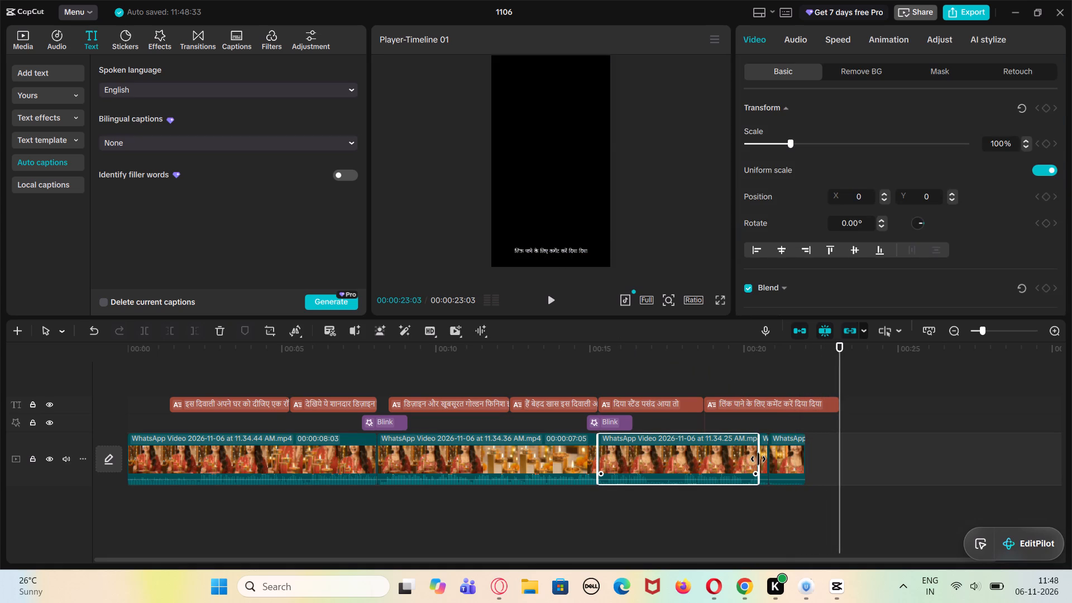
{"action": "left_click_drag", "start_coordinate": [758, 459], "coordinate": [768, 462]}
Replay the ending, trim the end of the third clip's main piece back by about 10 frames, and check the join.
{"action": "left_click", "coordinate": [752, 371]}
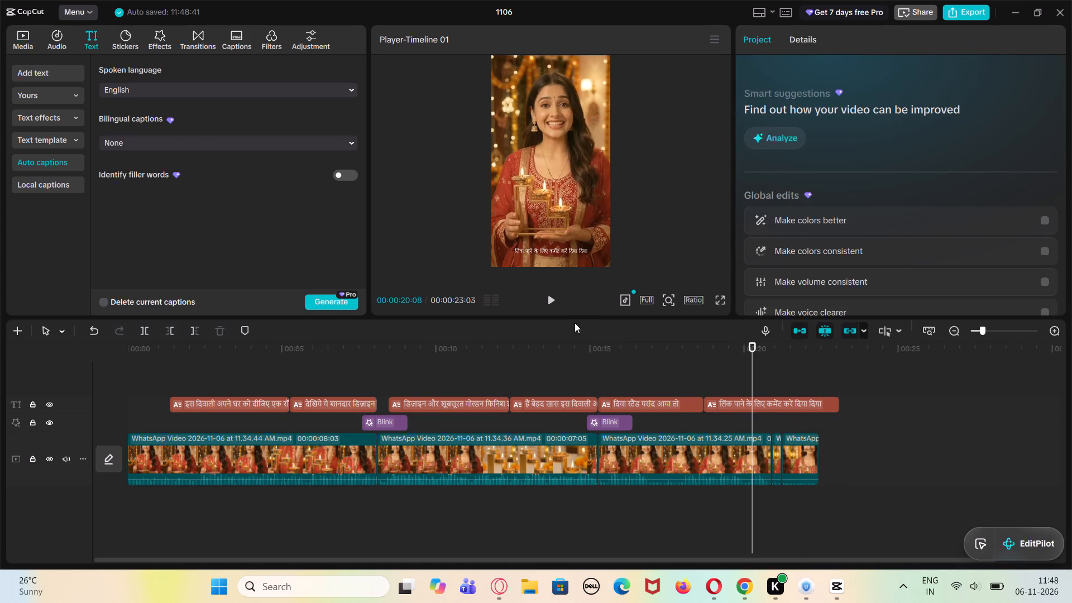
{"action": "left_click", "coordinate": [545, 300]}
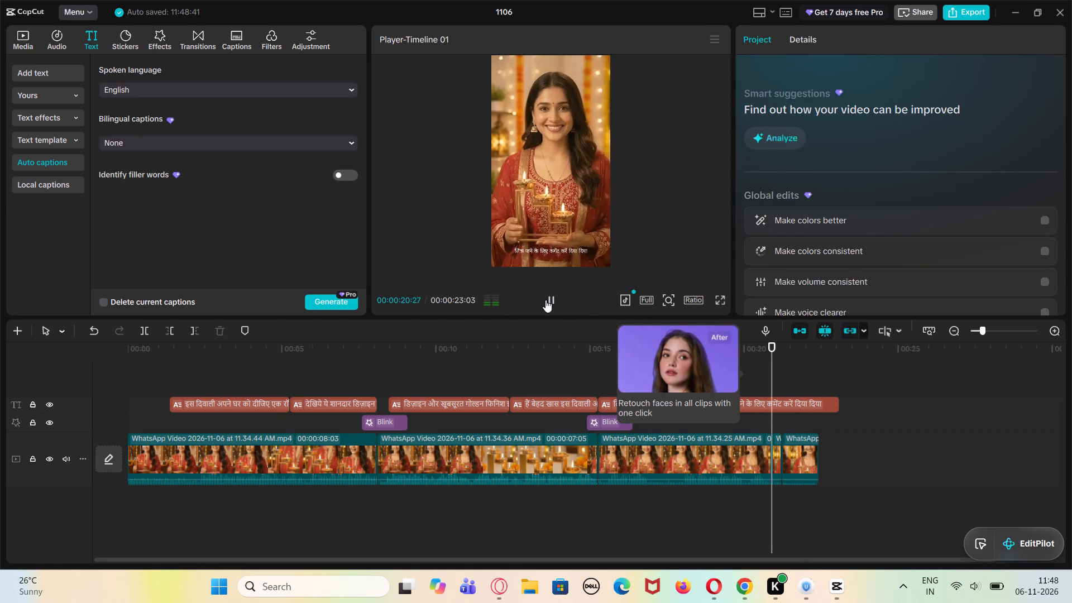
{"action": "left_click", "coordinate": [751, 372]}
{"action": "left_click", "coordinate": [741, 442]}
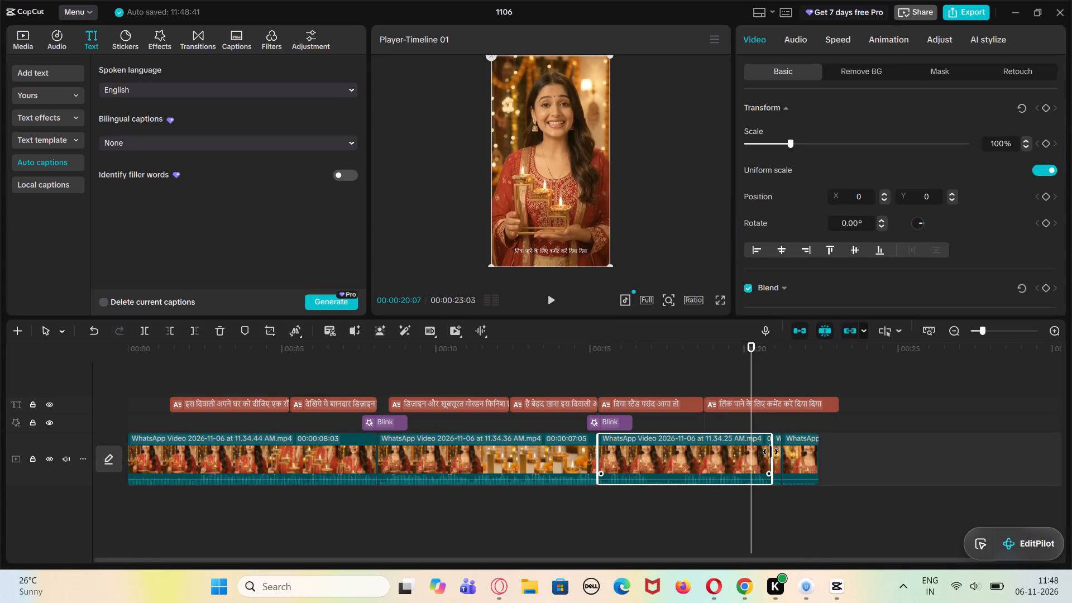
{"action": "left_click_drag", "start_coordinate": [770, 452], "coordinate": [760, 453]}
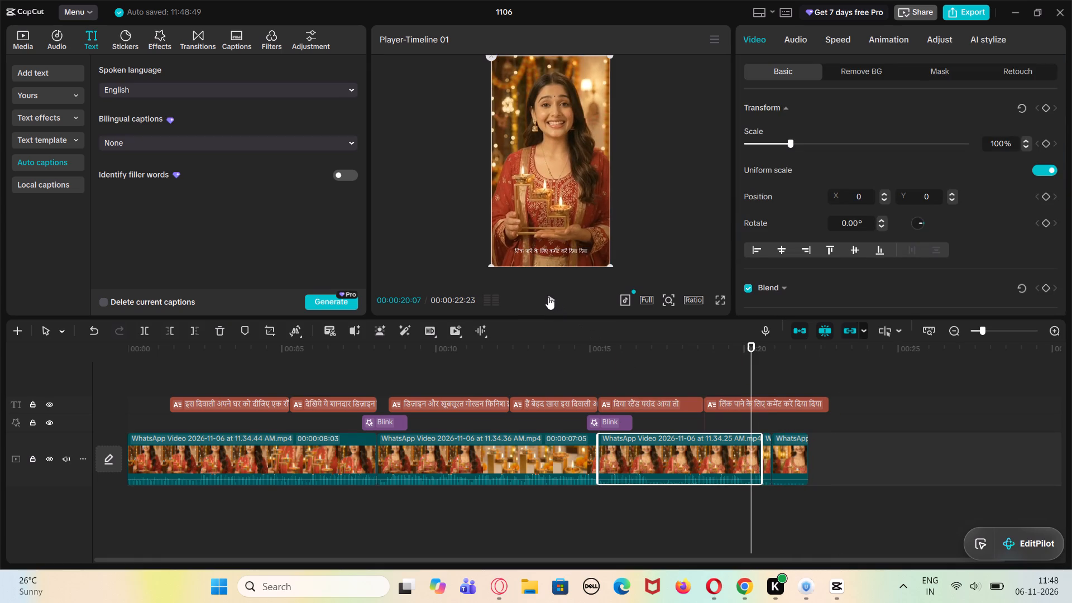
{"action": "left_click", "coordinate": [548, 297]}
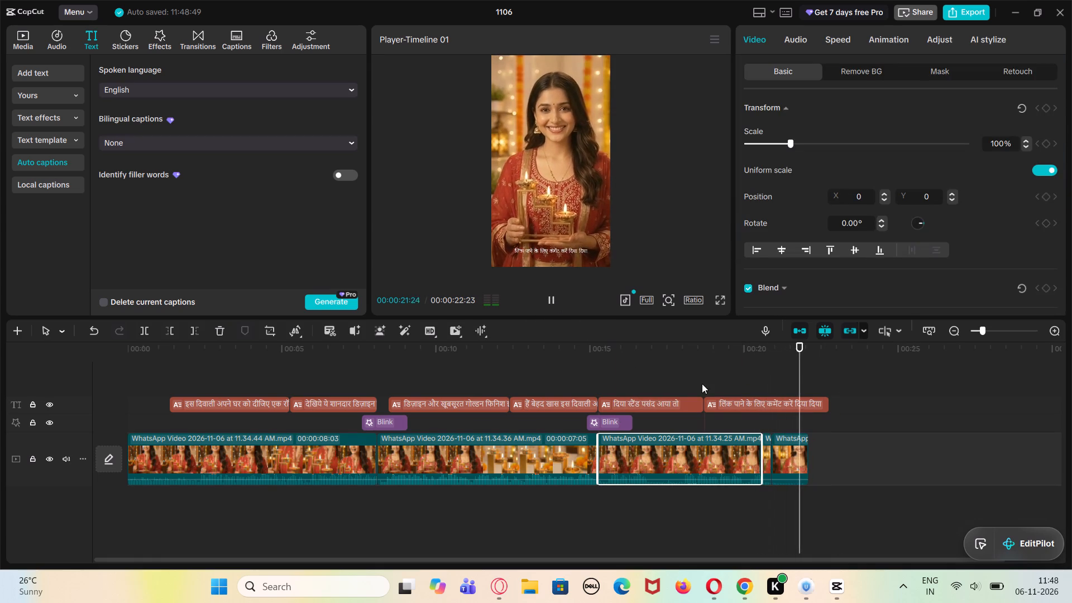
{"action": "left_click", "coordinate": [742, 374]}
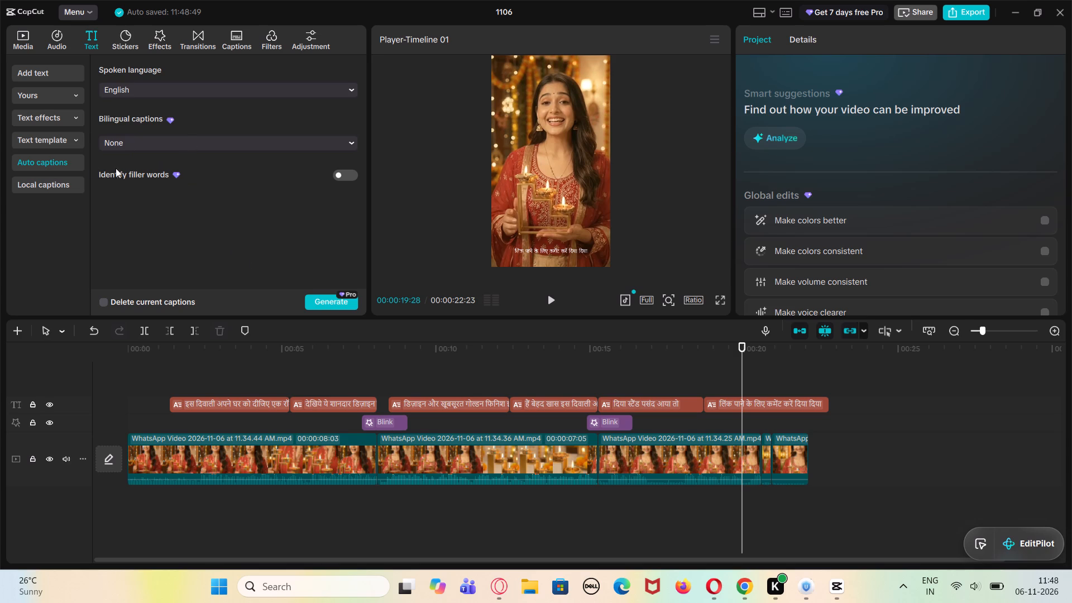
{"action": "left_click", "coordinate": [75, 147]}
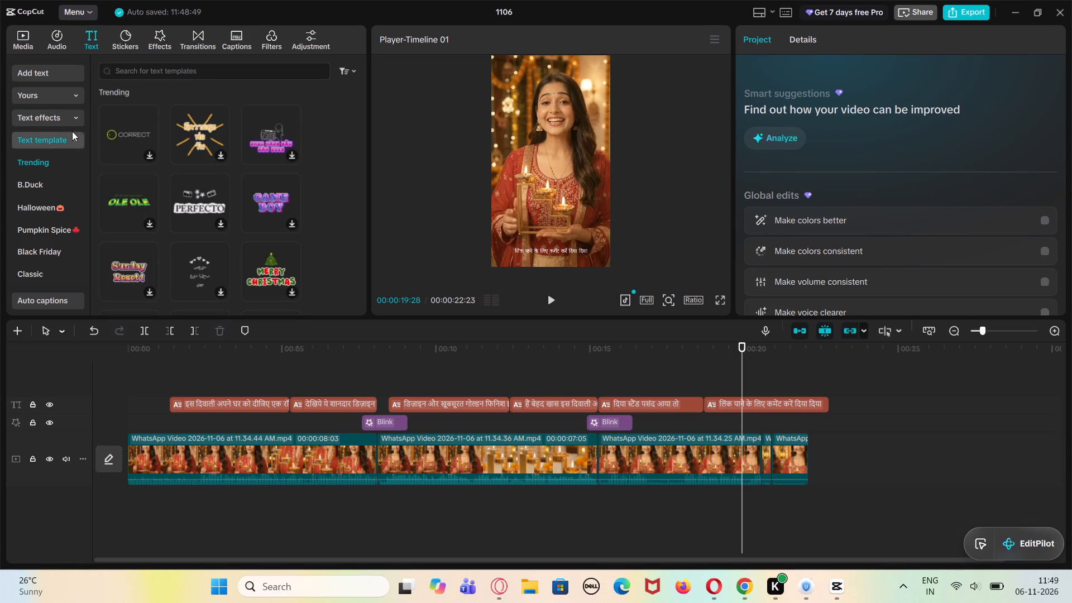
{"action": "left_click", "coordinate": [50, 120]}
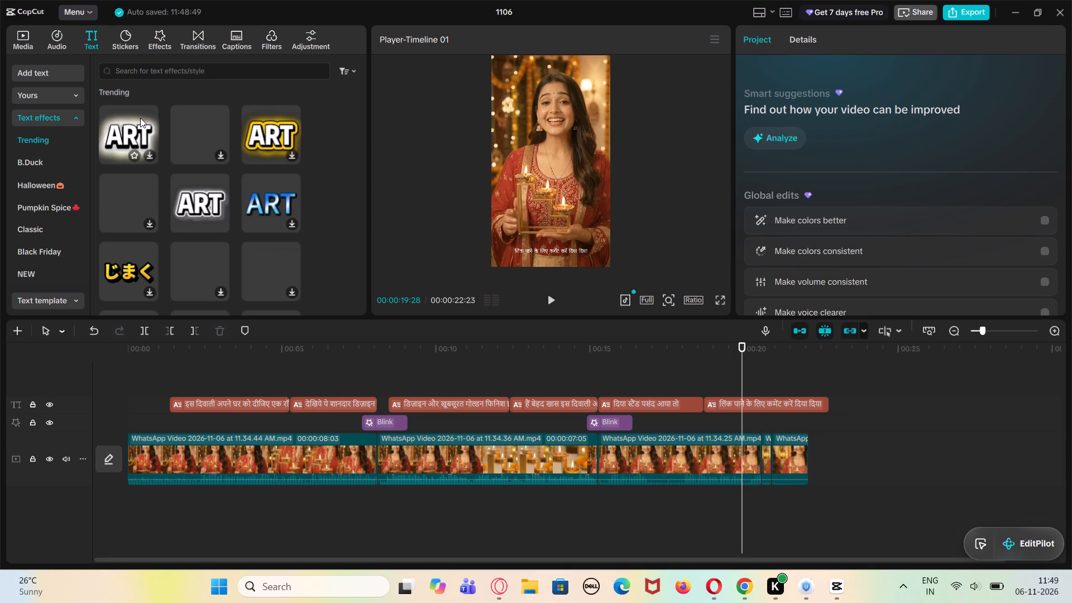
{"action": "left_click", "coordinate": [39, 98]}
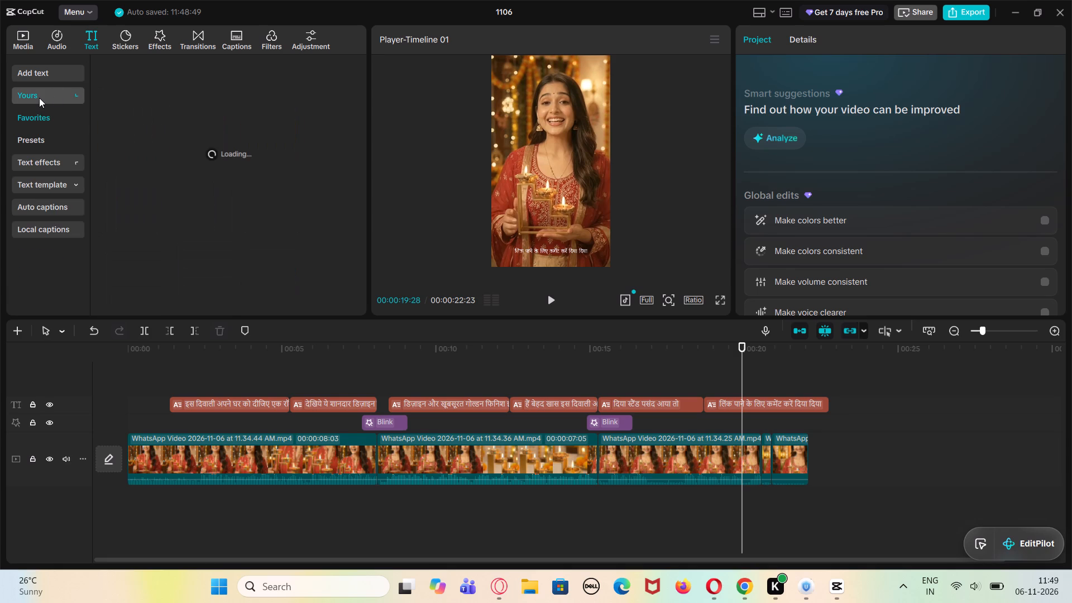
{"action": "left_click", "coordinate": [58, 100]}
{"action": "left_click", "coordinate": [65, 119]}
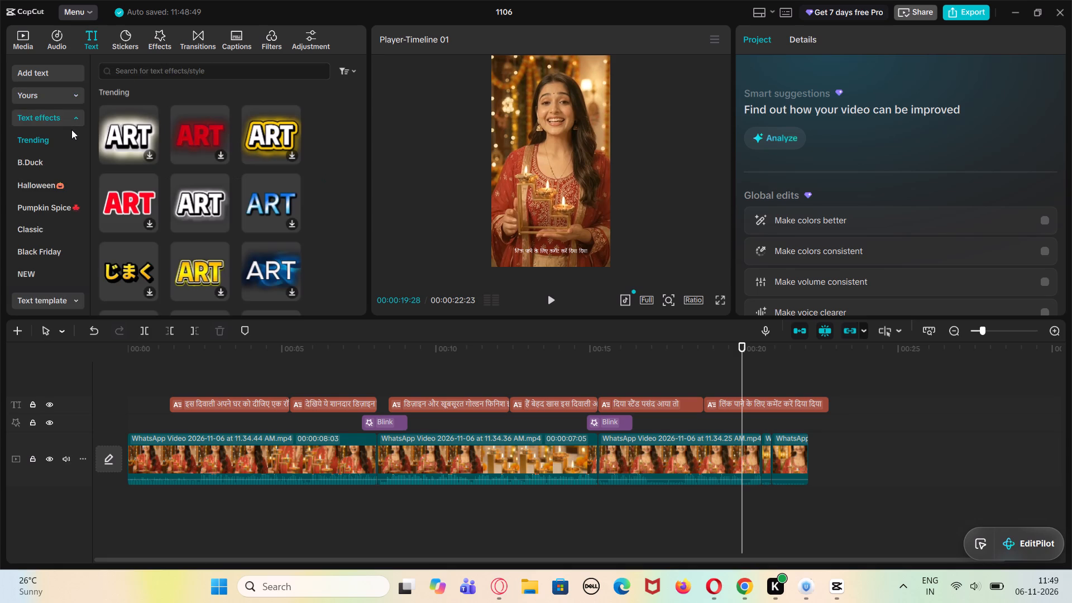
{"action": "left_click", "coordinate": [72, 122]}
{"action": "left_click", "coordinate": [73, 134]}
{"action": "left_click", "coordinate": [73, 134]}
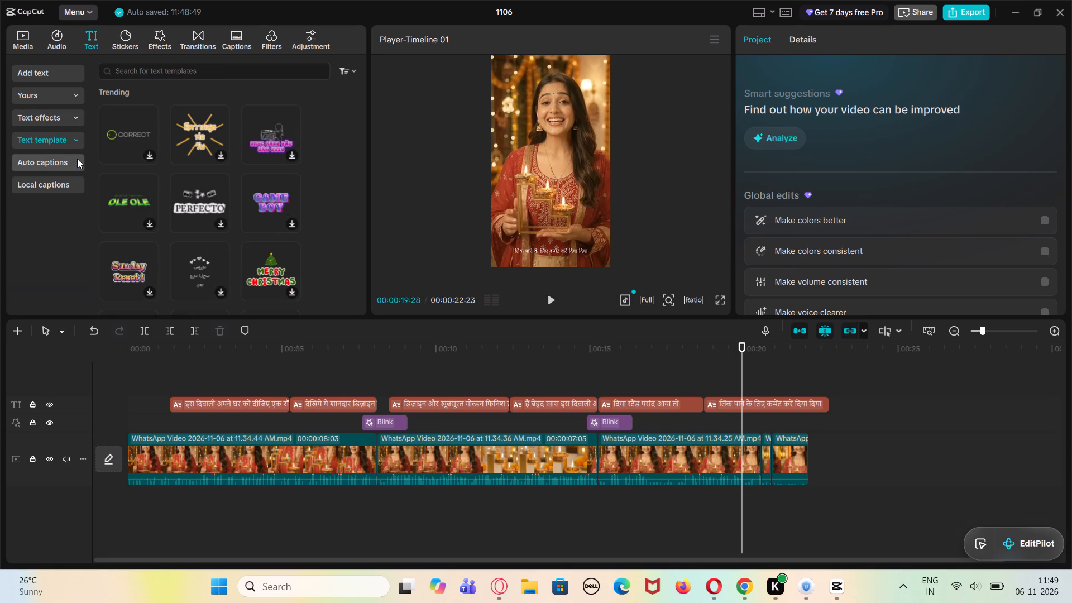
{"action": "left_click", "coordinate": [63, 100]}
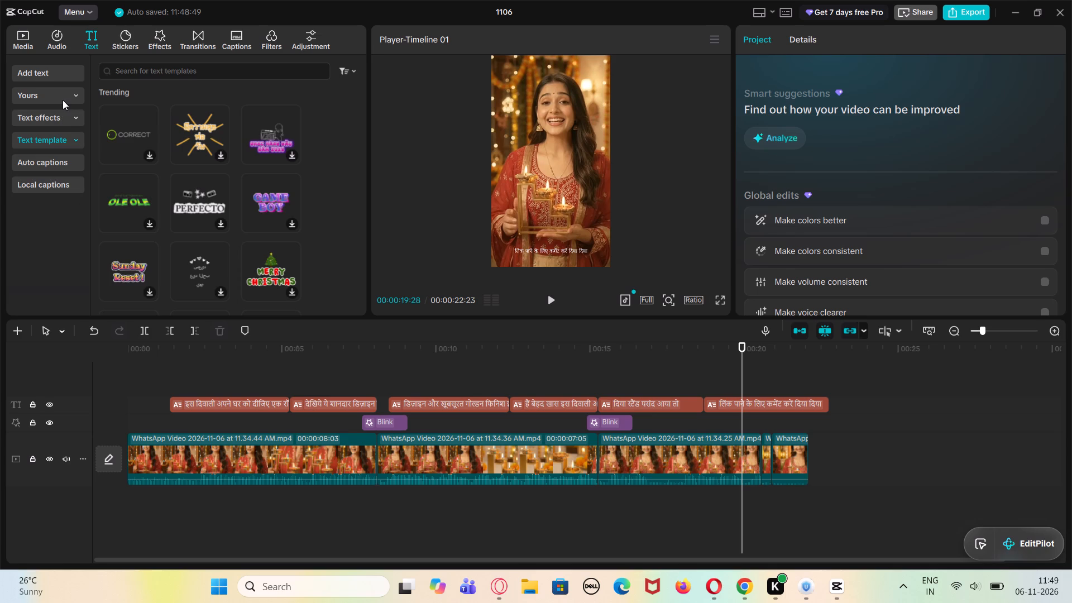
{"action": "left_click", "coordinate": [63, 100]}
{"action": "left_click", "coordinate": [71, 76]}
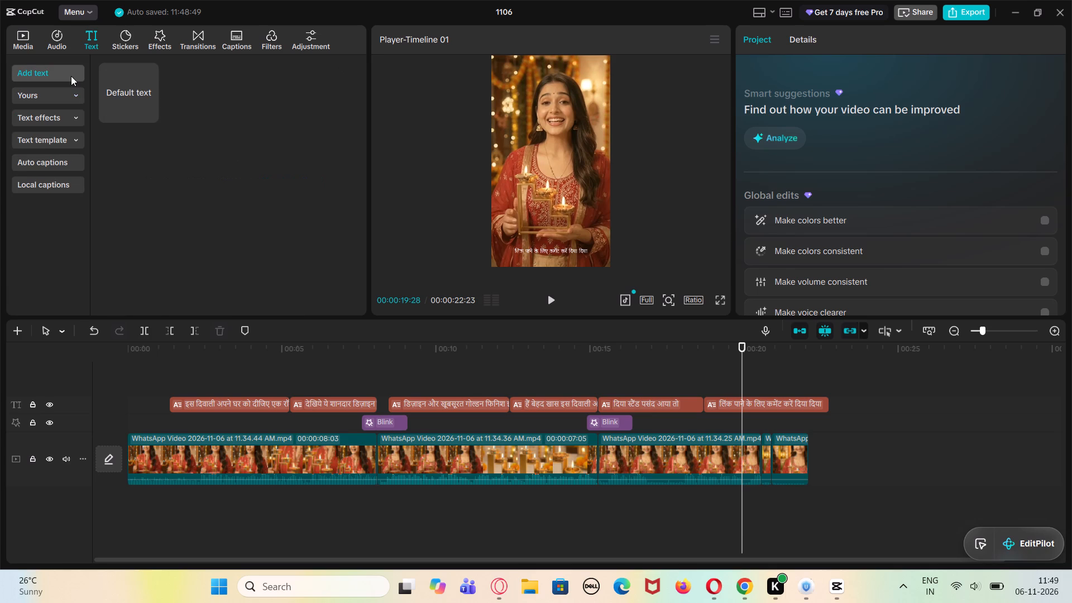
Set the font size of all main captions to 19 and go to the start of the first caption.
{"action": "left_click", "coordinate": [222, 397]}
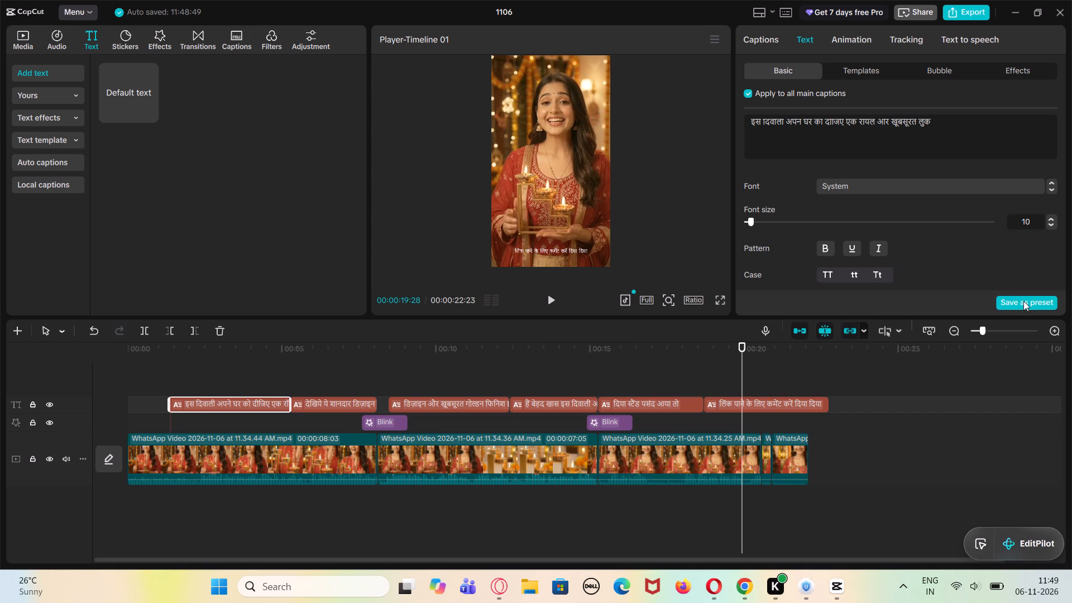
{"action": "left_click", "coordinate": [1052, 217]}
{"action": "left_click", "coordinate": [1052, 217]}
{"action": "left_click", "coordinate": [1052, 217]}
{"action": "left_click", "coordinate": [1052, 217]}
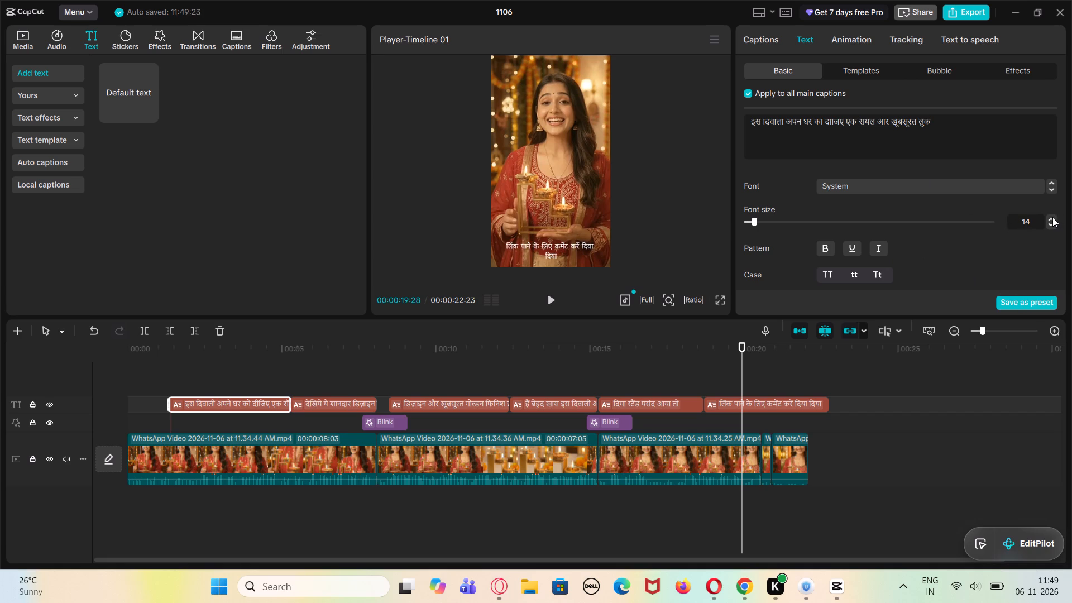
{"action": "left_click", "coordinate": [1052, 217]}
{"action": "left_click", "coordinate": [1052, 217]}
{"action": "left_click", "coordinate": [1052, 217]}
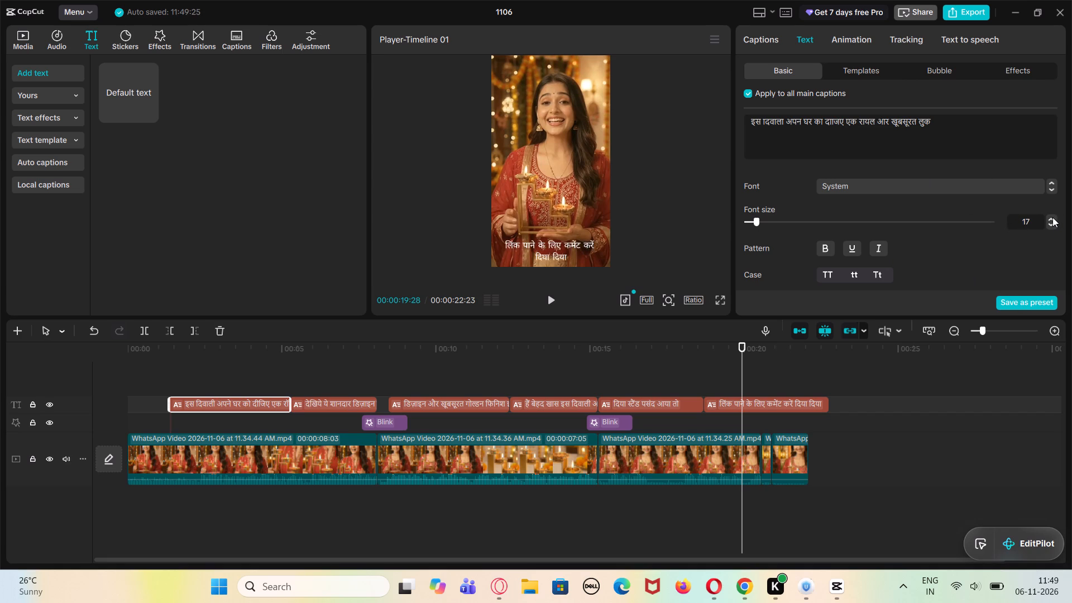
{"action": "left_click", "coordinate": [1052, 217]}
{"action": "left_click", "coordinate": [1052, 217]}
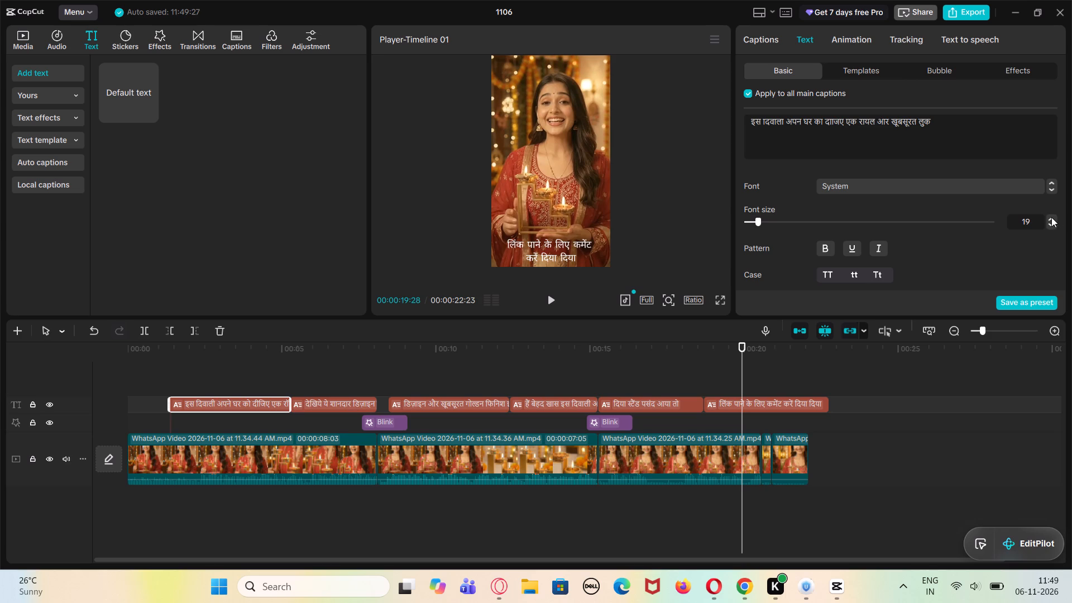
{"action": "left_click", "coordinate": [170, 385]}
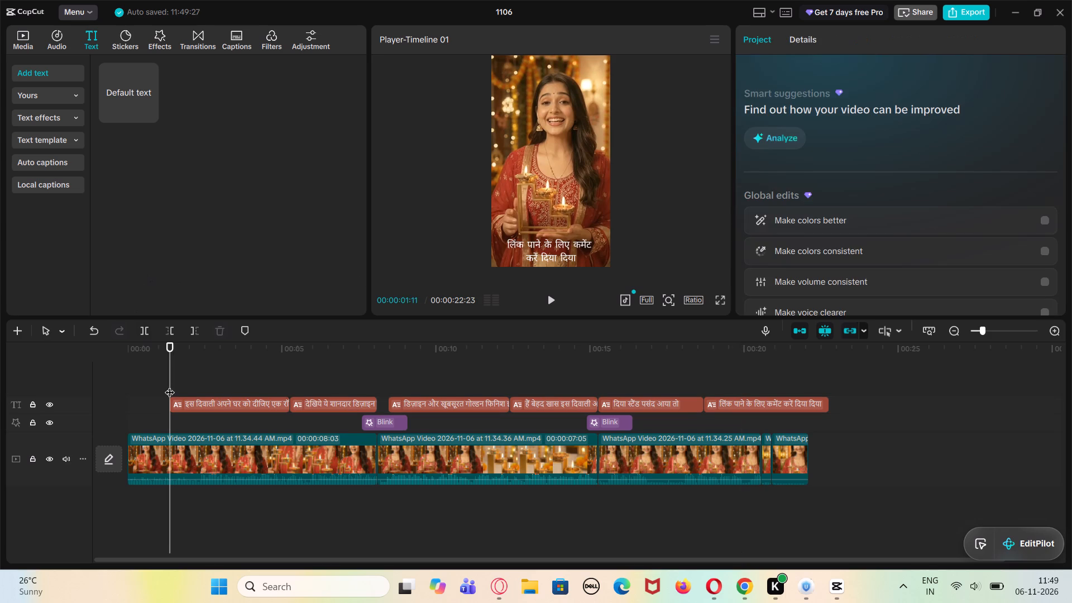
Move the captions slightly higher in the frame and set the font size of all main captions to 15.
{"action": "left_click_drag", "start_coordinate": [542, 243], "coordinate": [542, 239]}
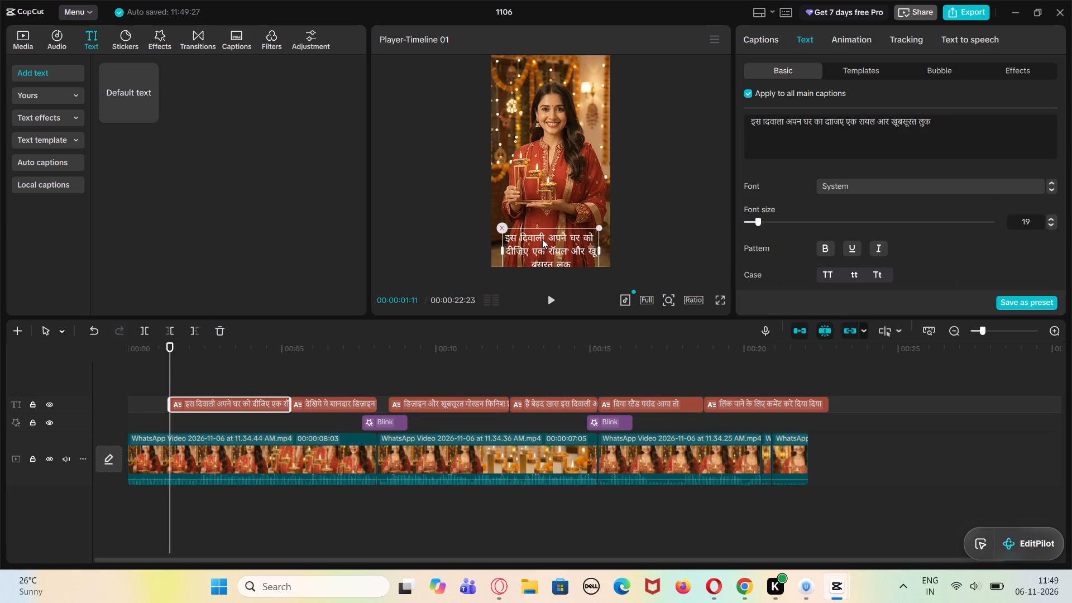
{"action": "left_click_drag", "start_coordinate": [542, 239], "coordinate": [541, 238]}
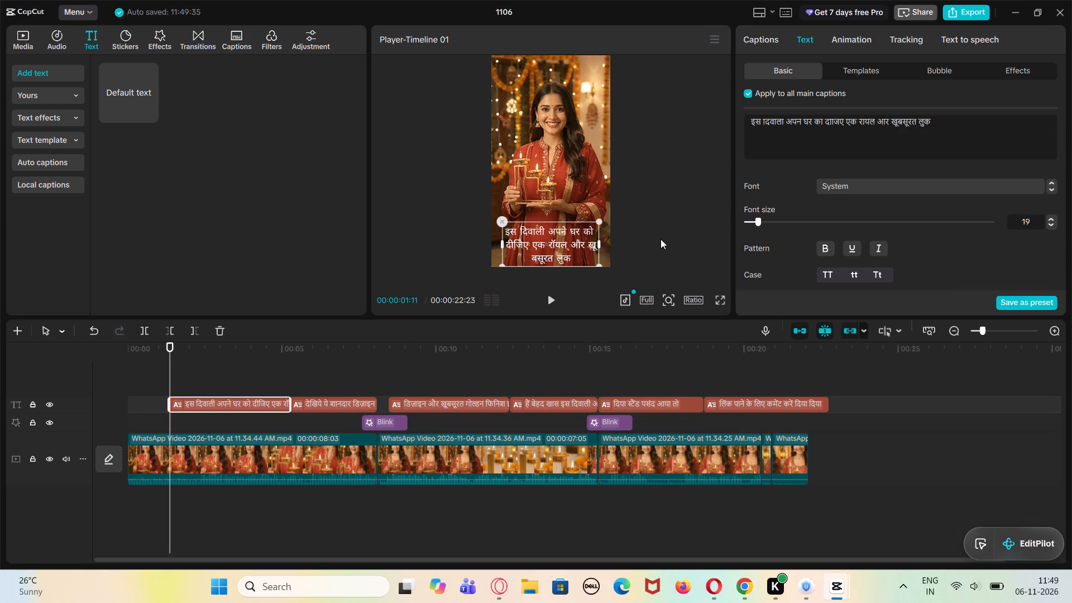
{"action": "left_click", "coordinate": [1050, 226]}
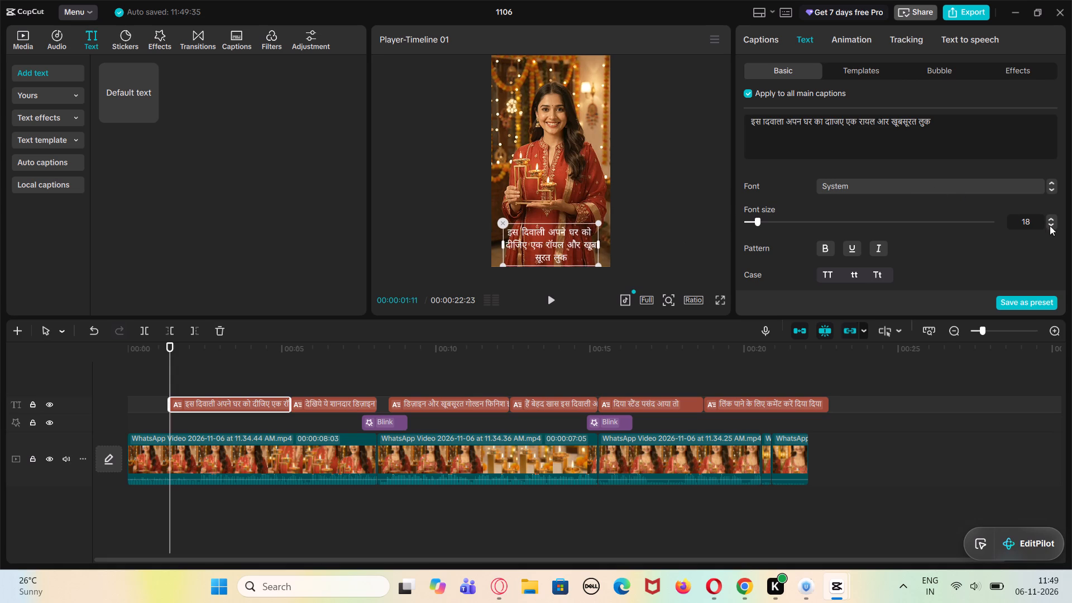
{"action": "left_click", "coordinate": [1050, 226]}
{"action": "left_click", "coordinate": [1050, 226]}
{"action": "left_click", "coordinate": [1050, 226]}
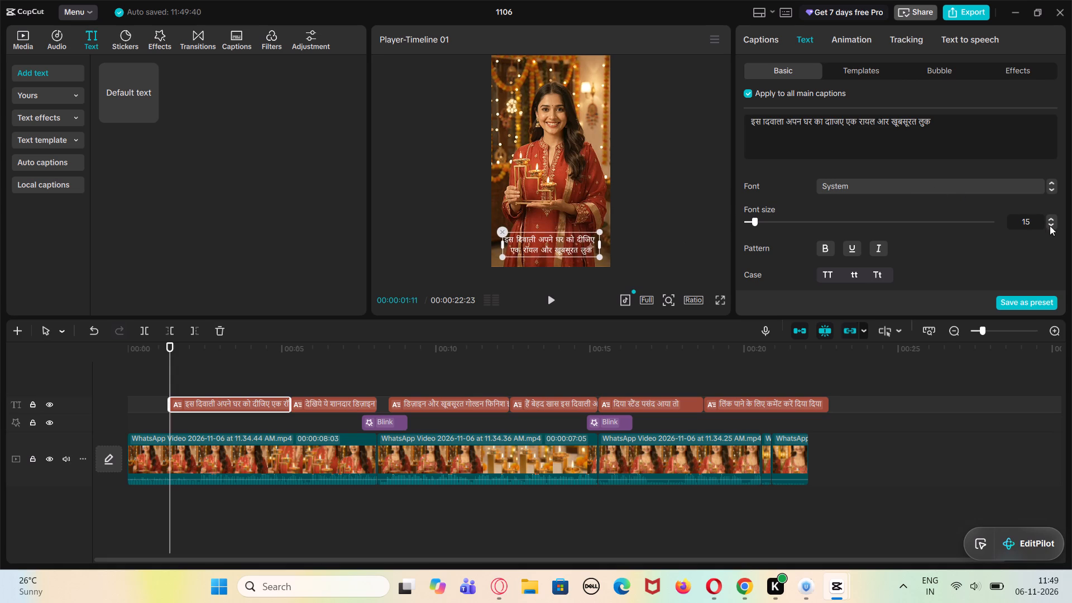
Play the video in full screen from the first caption to check the captions, exit full screen and return to 00:00:00:14.
{"action": "left_click", "coordinate": [605, 171]}
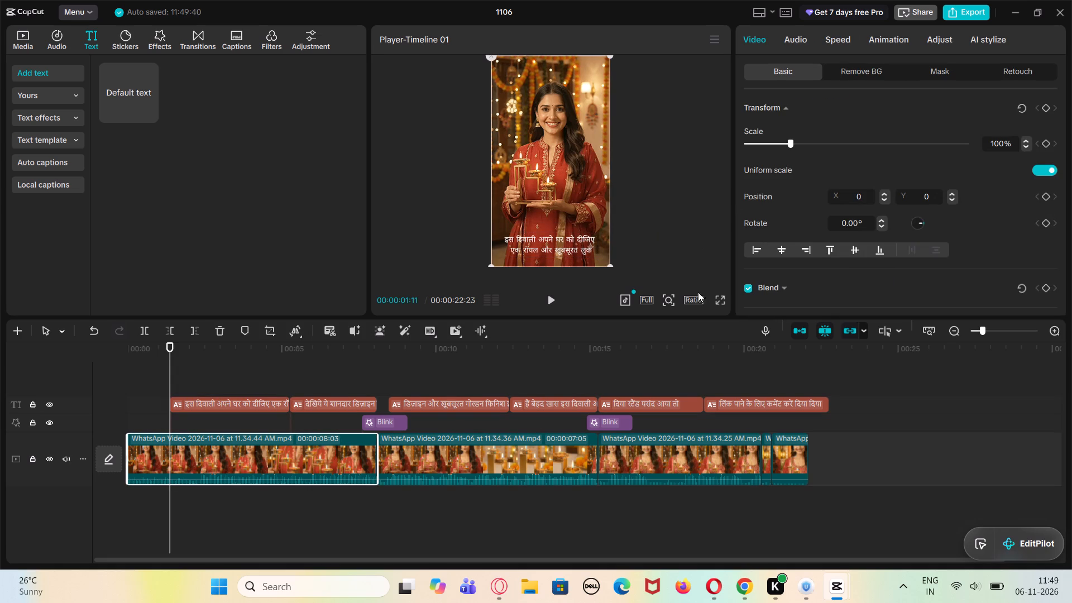
{"action": "left_click", "coordinate": [717, 300]}
{"action": "left_click", "coordinate": [352, 543]}
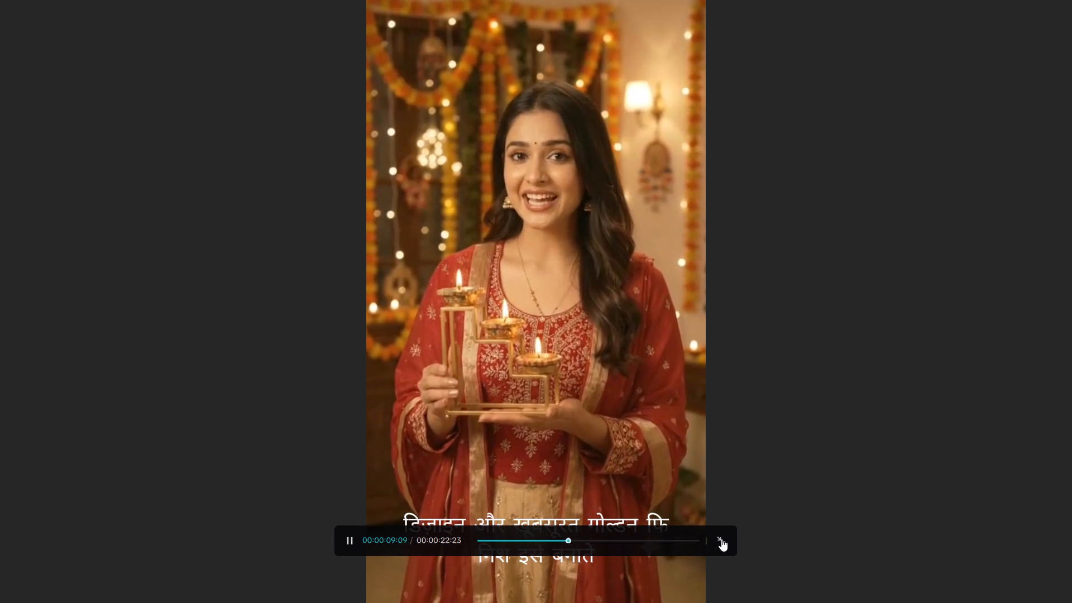
{"action": "left_click", "coordinate": [721, 539]}
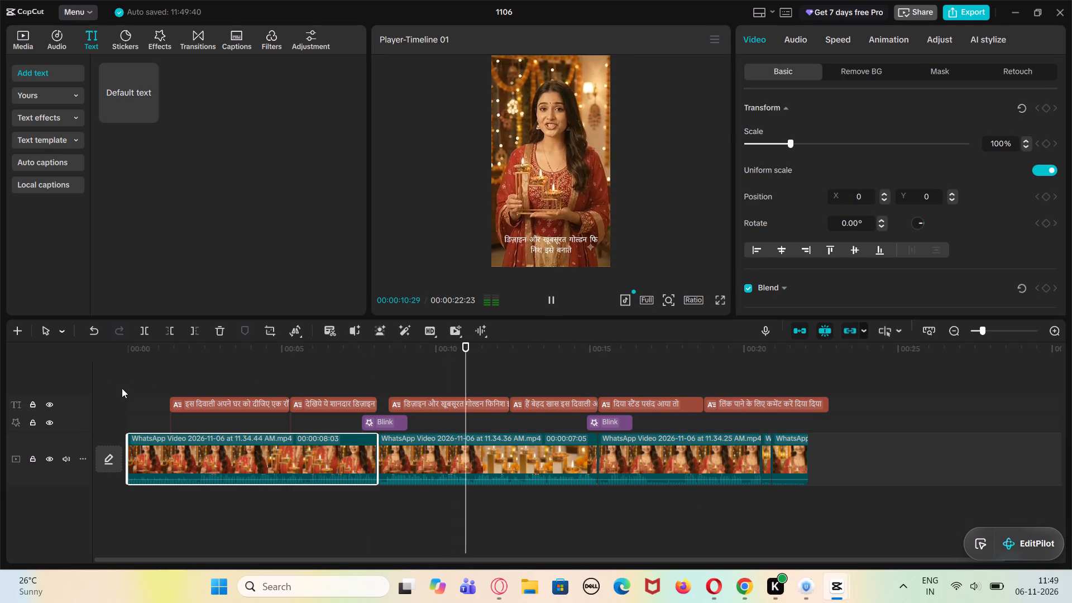
{"action": "left_click", "coordinate": [122, 388]}
{"action": "left_click", "coordinate": [142, 415]}
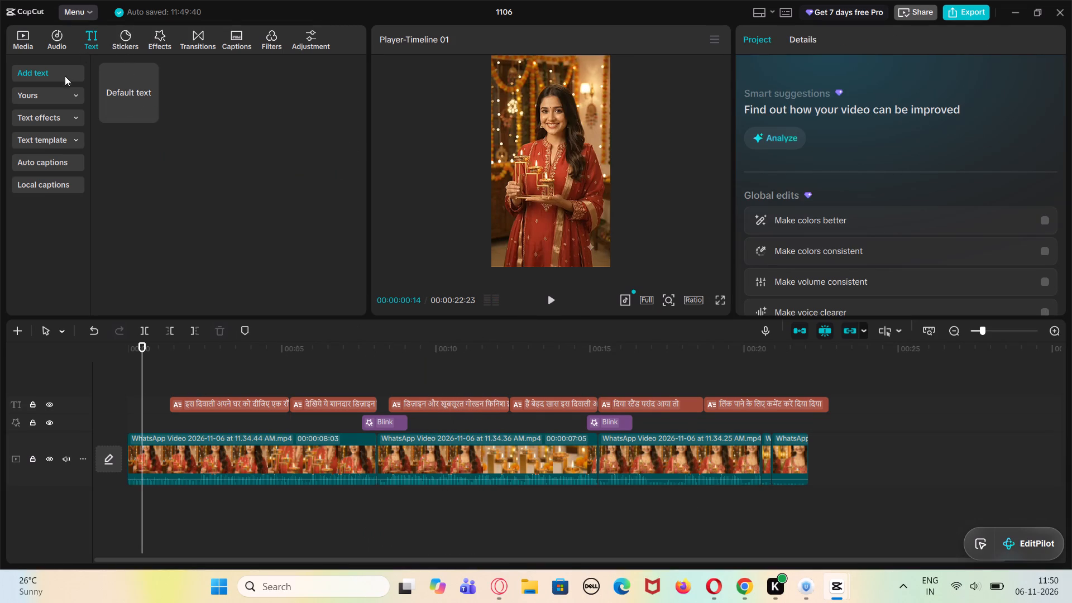
Minimise the video editor to show the desktop and dismiss the CapCut version update window.
{"action": "left_click", "coordinate": [1015, 16]}
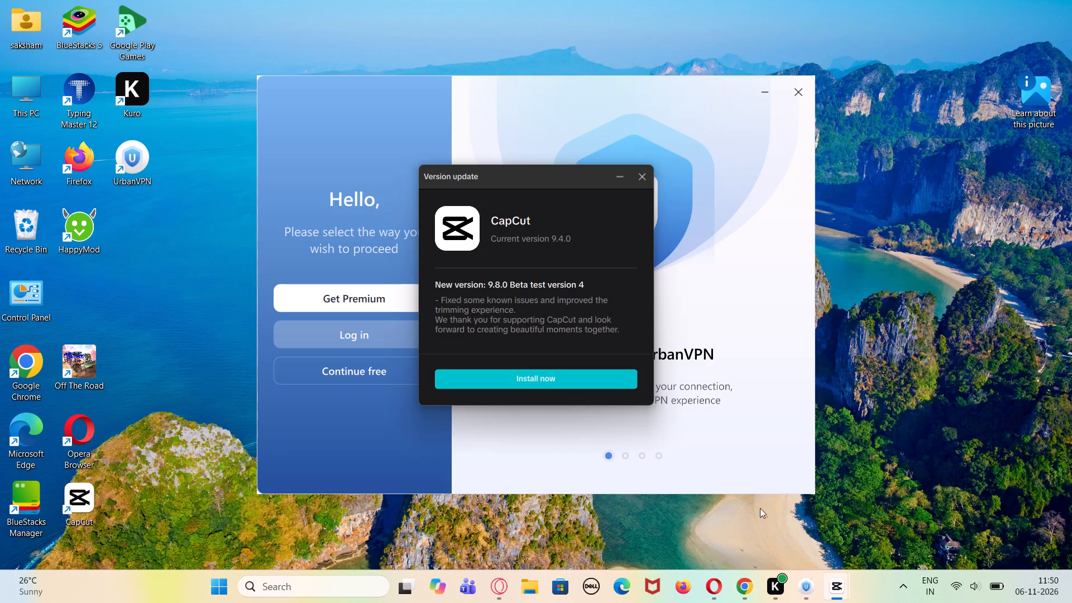
{"action": "left_click", "coordinate": [644, 176]}
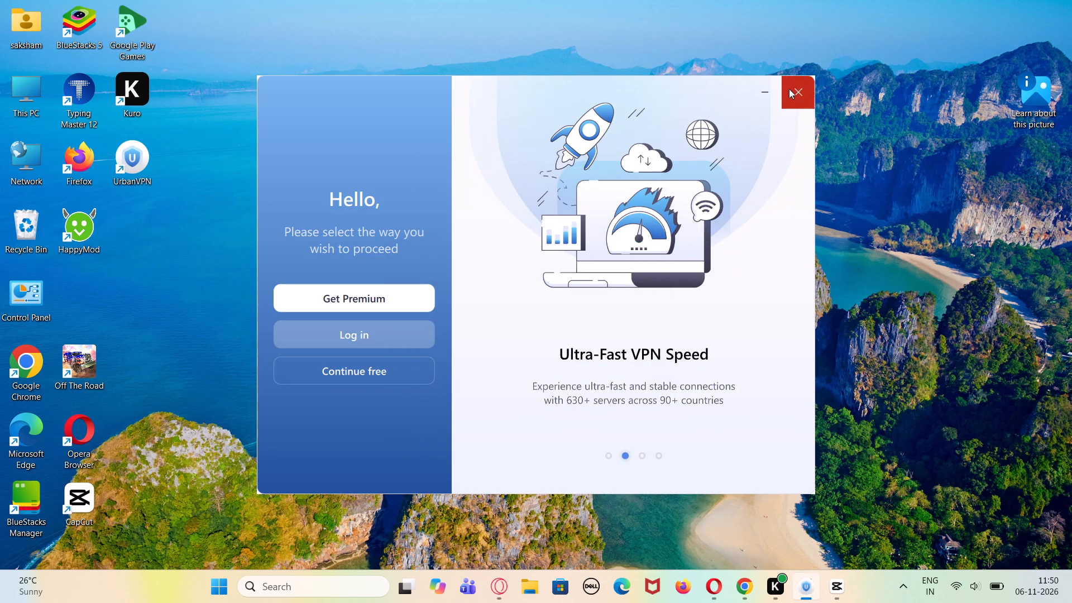
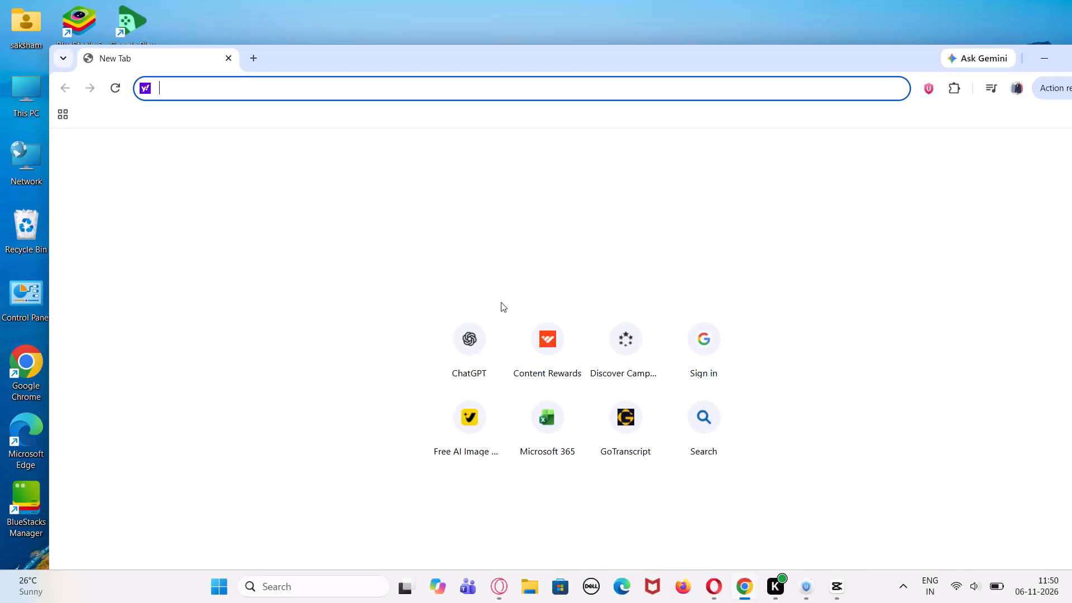
Search the web for "meesho logo png" and maximise the browser window.
{"action": "key", "text": "comma"}
{"action": "key", "text": "BackSpace"}
{"action": "type", "text": "meesho logo"}
{"action": "key", "text": "space"}
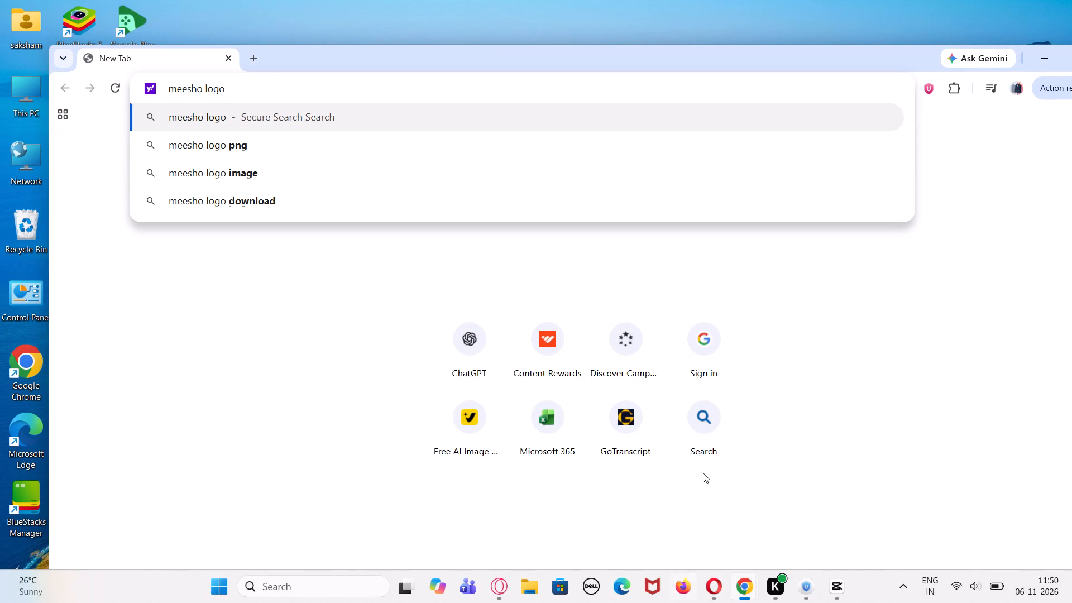
{"action": "left_click", "coordinate": [380, 142]}
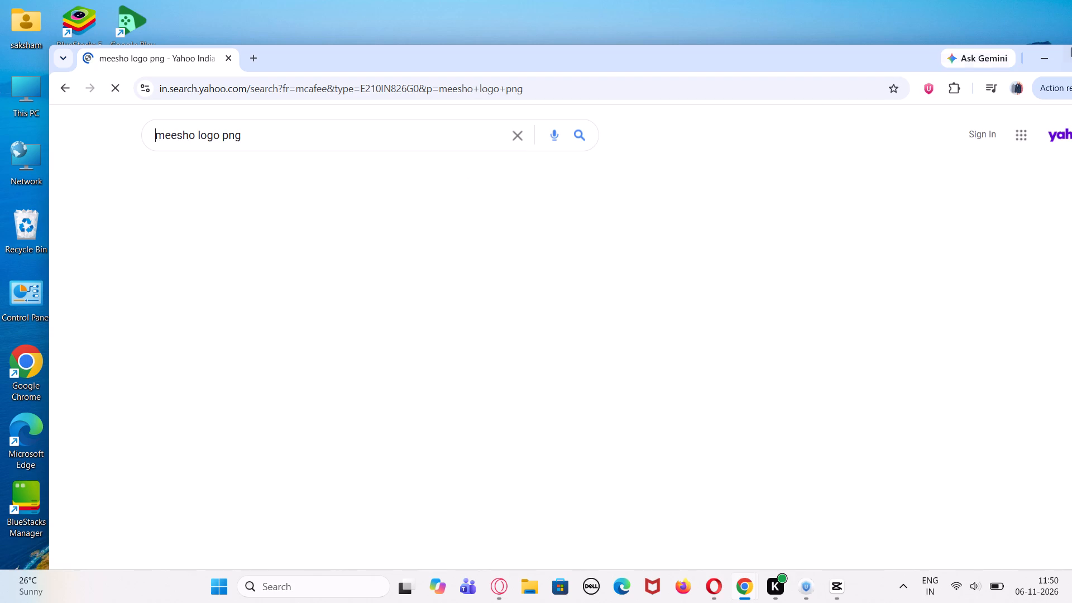
{"action": "left_click", "coordinate": [1063, 55]}
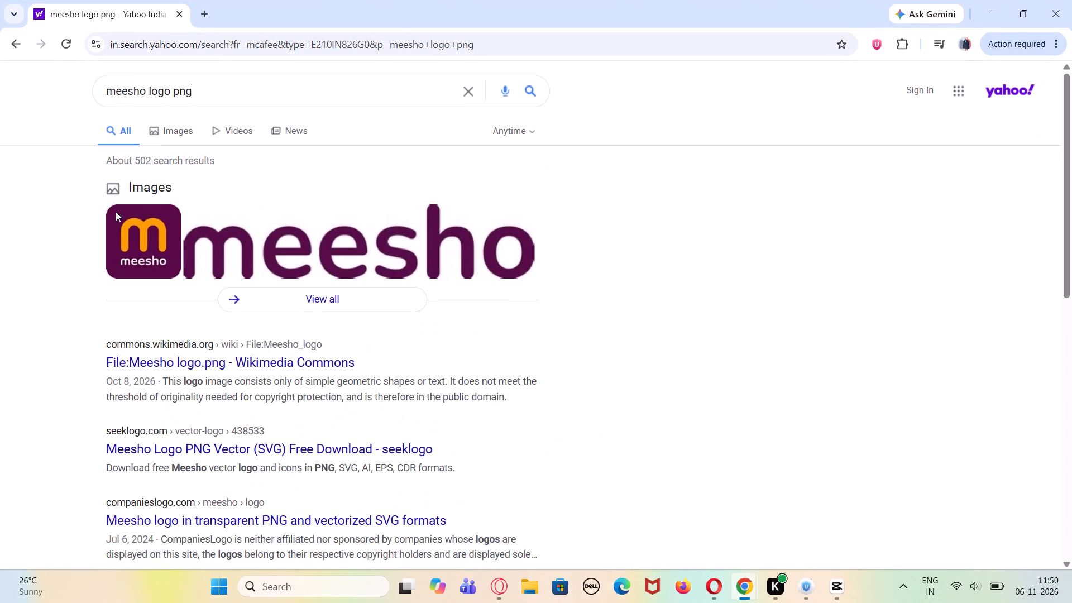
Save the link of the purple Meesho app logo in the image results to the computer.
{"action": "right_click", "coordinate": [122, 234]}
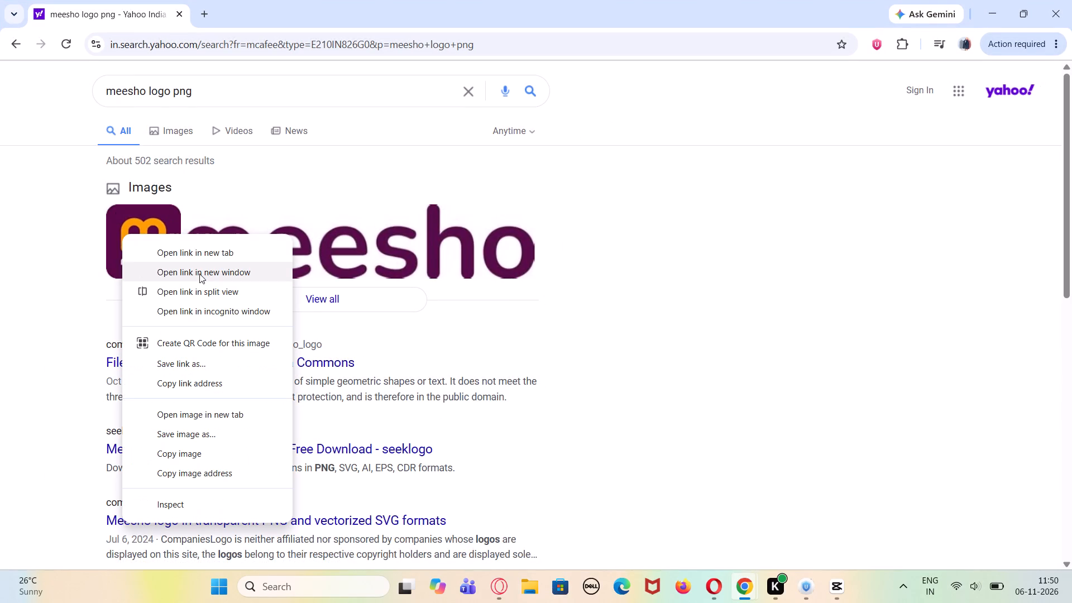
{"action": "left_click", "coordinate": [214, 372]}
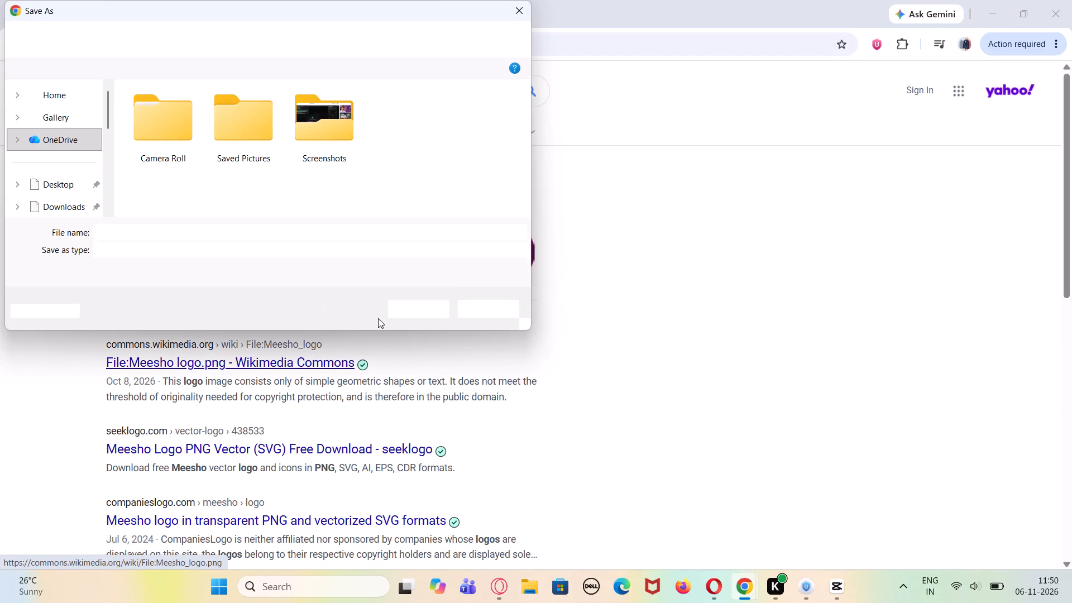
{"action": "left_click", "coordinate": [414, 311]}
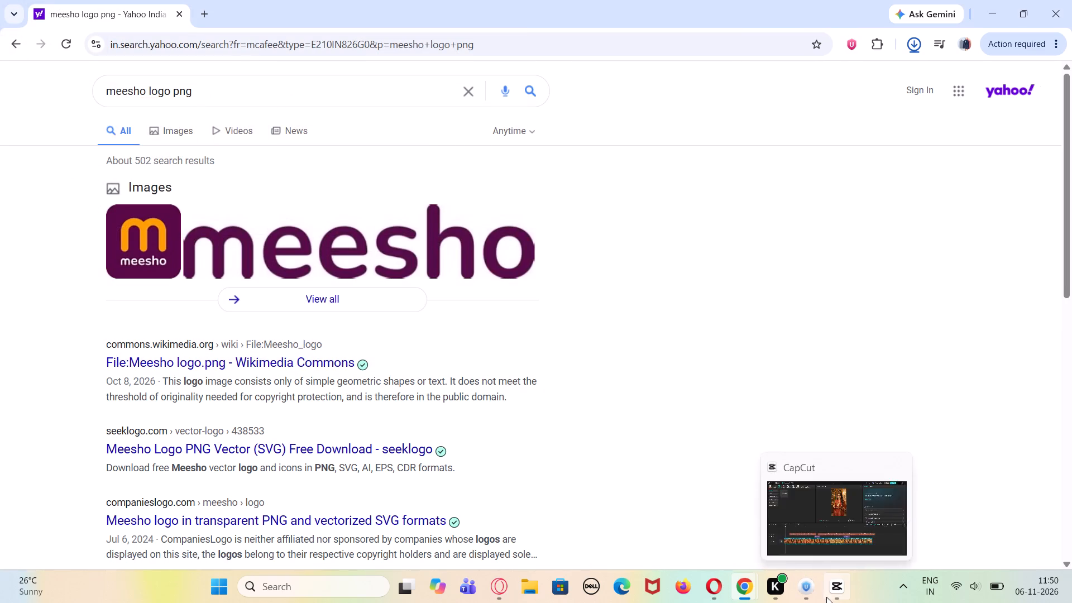
Switch to CapCut, return the playhead to 00:00:00:00 and start importing media from the device.
{"action": "left_click", "coordinate": [826, 597]}
{"action": "left_click", "coordinate": [126, 388]}
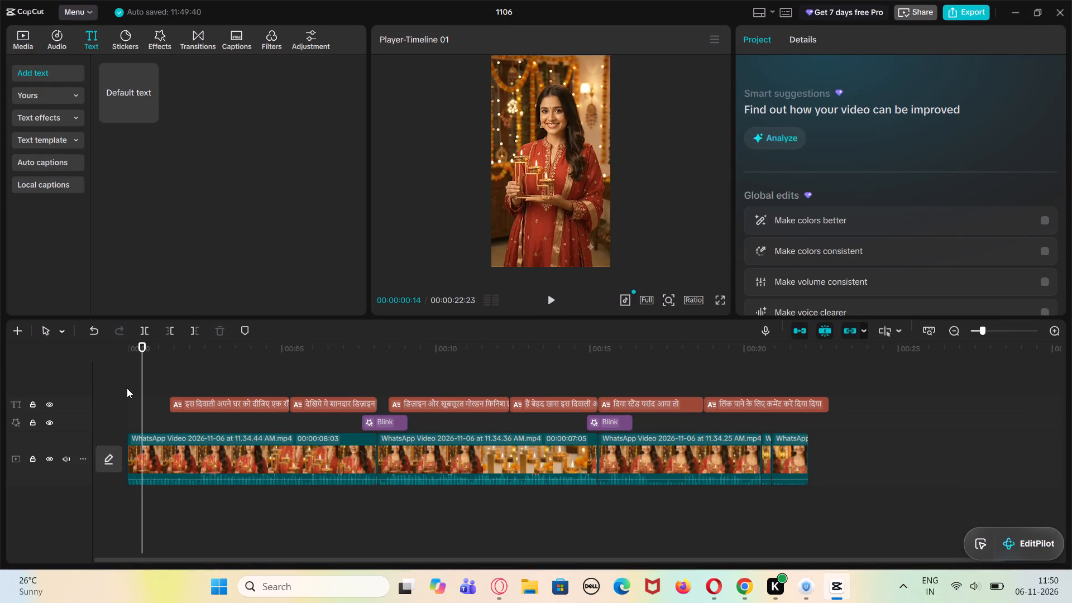
{"action": "left_click", "coordinate": [104, 399]}
{"action": "left_click", "coordinate": [142, 392]}
{"action": "left_click", "coordinate": [27, 35]}
{"action": "left_click", "coordinate": [128, 404]}
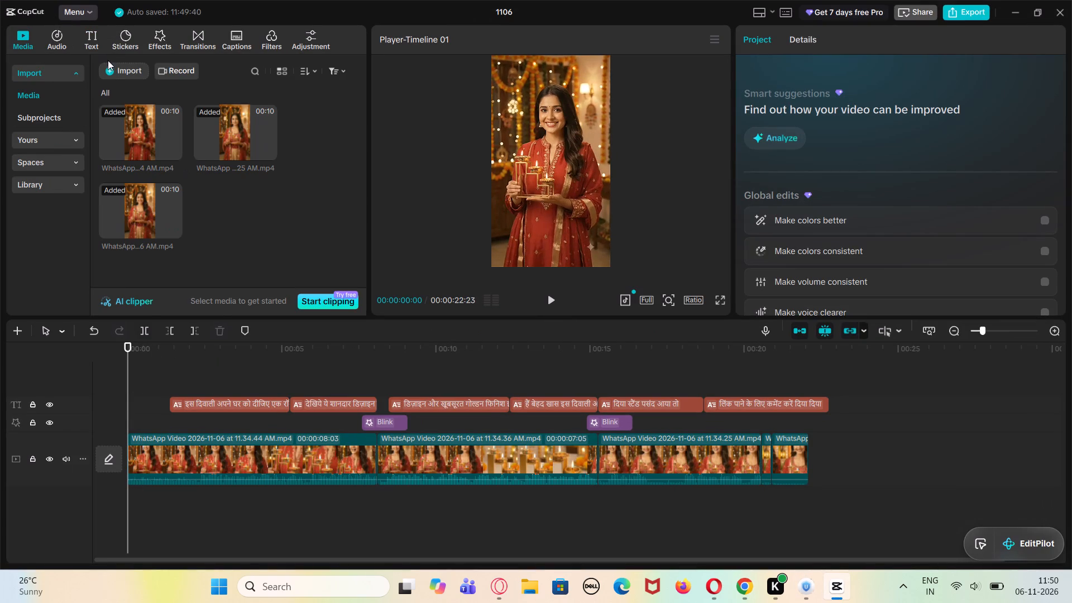
{"action": "left_click", "coordinate": [123, 82]}
{"action": "left_click", "coordinate": [124, 77]}
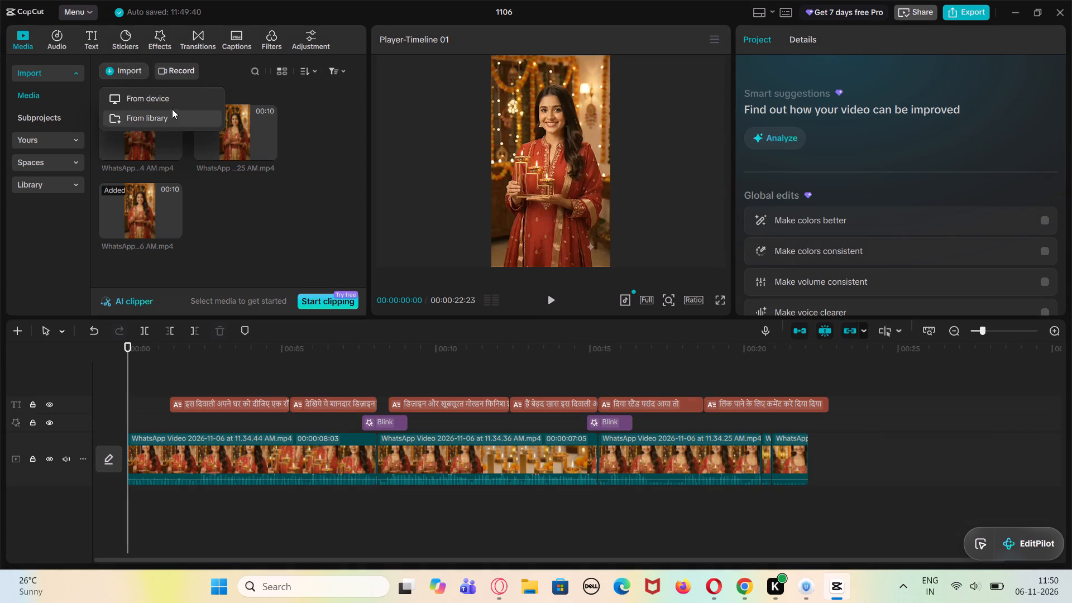
{"action": "left_click", "coordinate": [171, 102]}
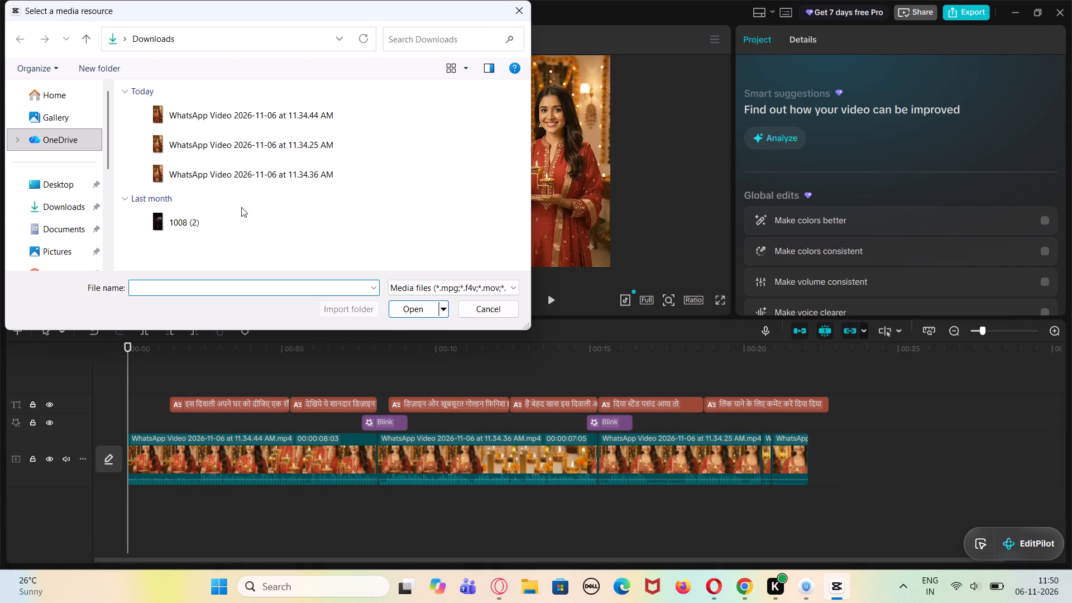
Look for the Meesho logo in the Desktop, Downloads, Pictures, Screenshots, This PC, Network and Gallery locations.
{"action": "left_click", "coordinate": [74, 178]}
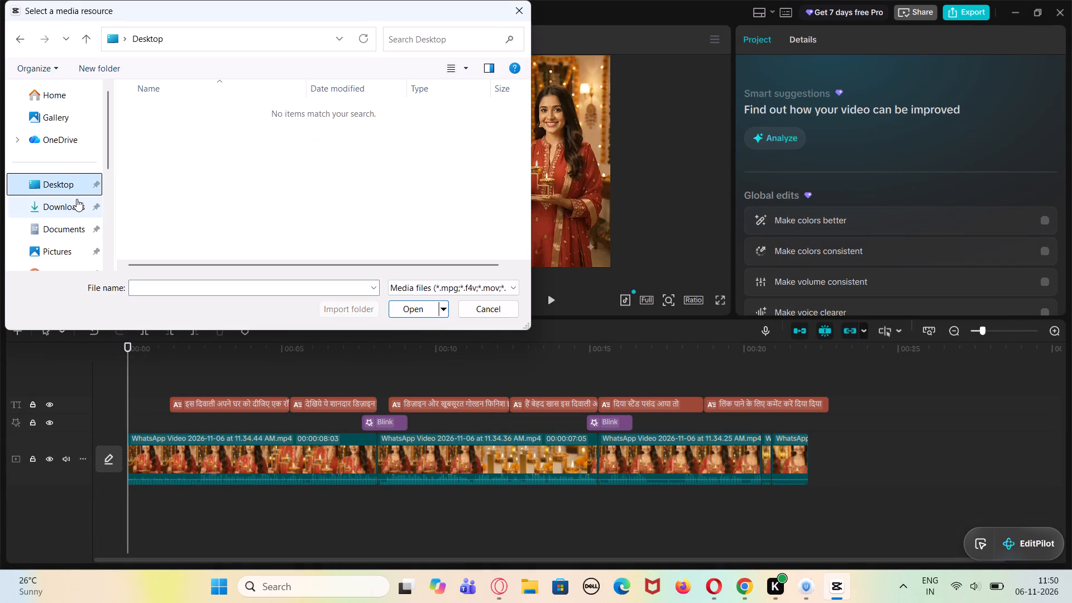
{"action": "left_click", "coordinate": [76, 206]}
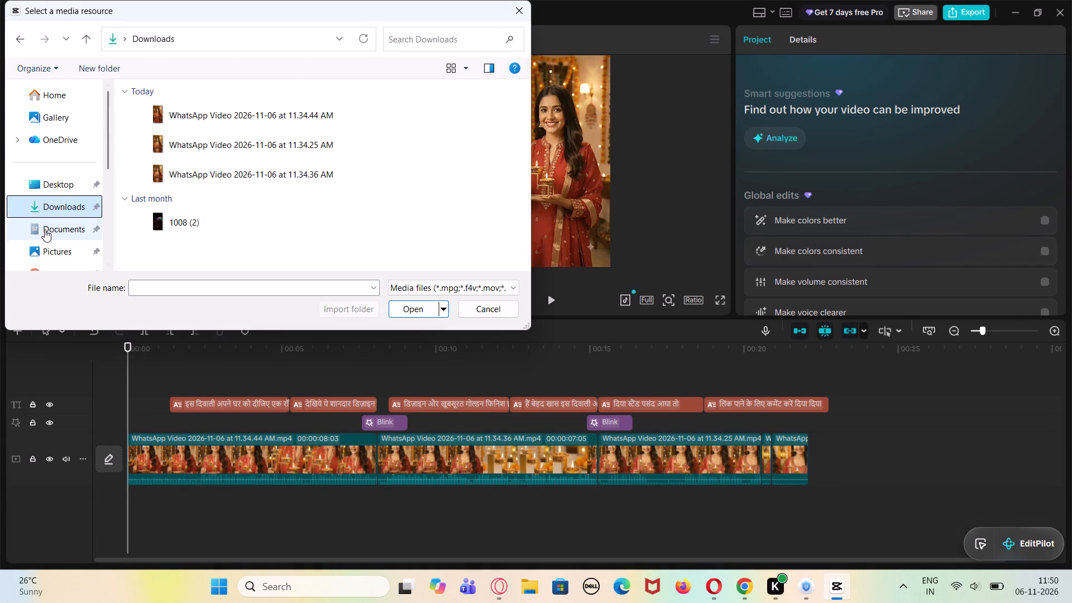
{"action": "left_click", "coordinate": [45, 229]}
{"action": "left_click", "coordinate": [57, 245]}
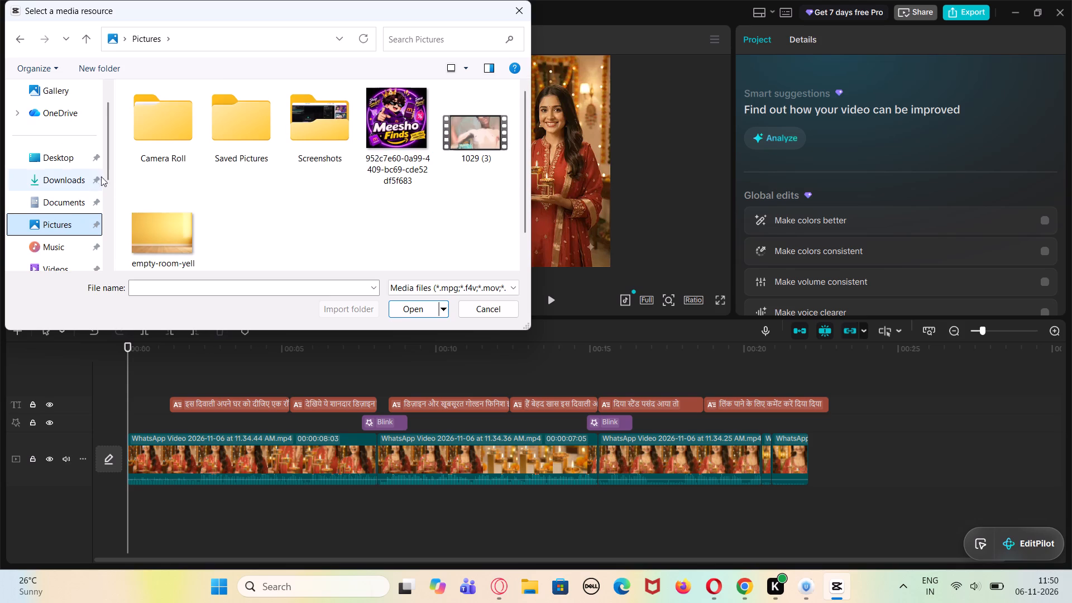
{"action": "left_click", "coordinate": [55, 254]}
{"action": "left_click", "coordinate": [55, 245]}
{"action": "left_click", "coordinate": [63, 252]}
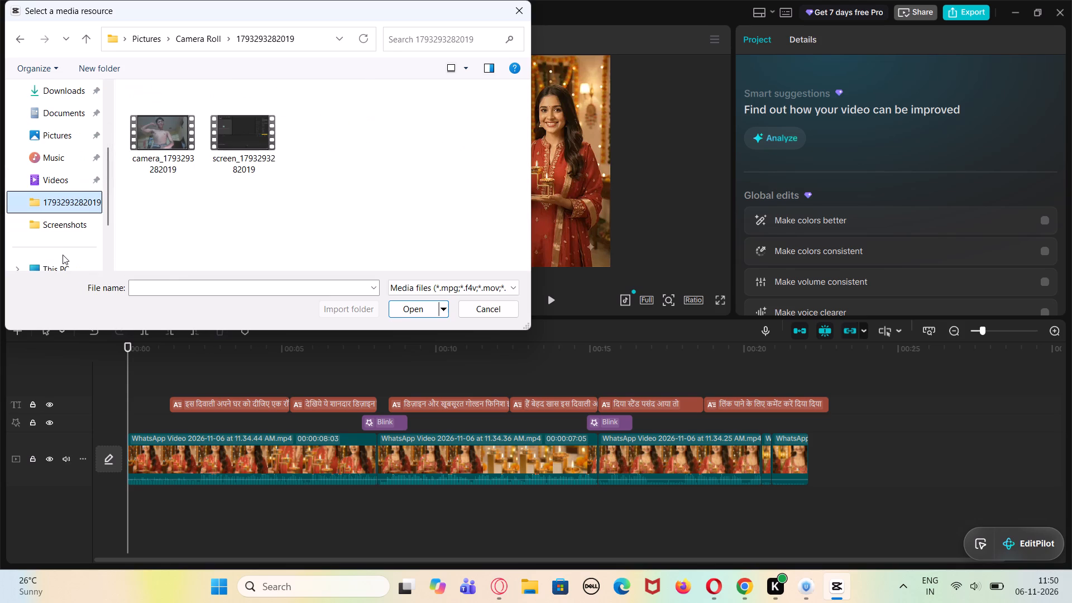
{"action": "left_click", "coordinate": [63, 255]}
{"action": "left_click", "coordinate": [65, 244]}
{"action": "left_click", "coordinate": [67, 229]}
{"action": "left_click", "coordinate": [67, 240]}
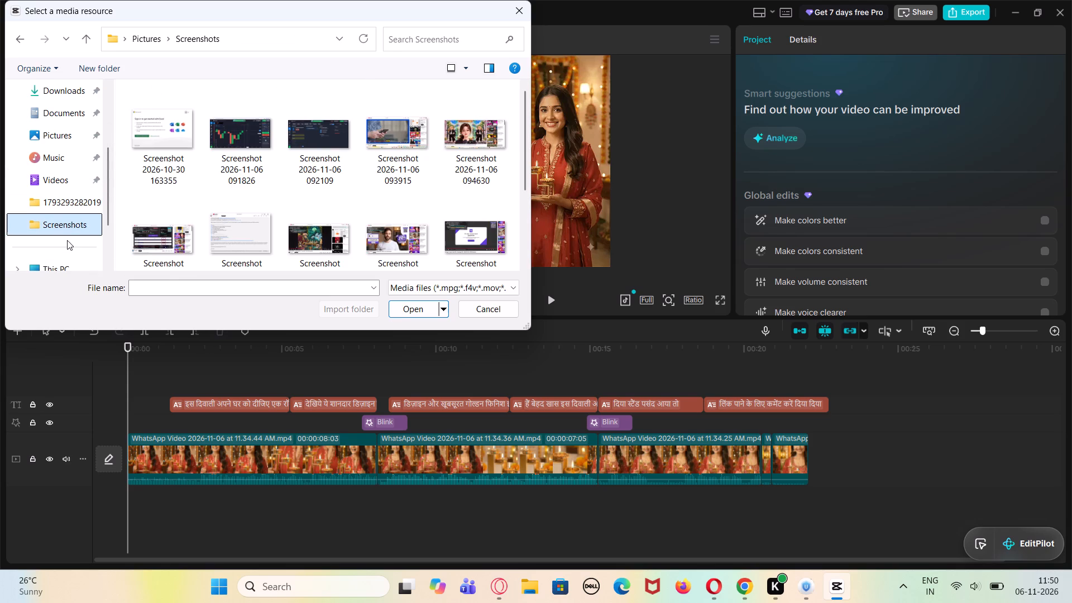
{"action": "left_click", "coordinate": [67, 264]}
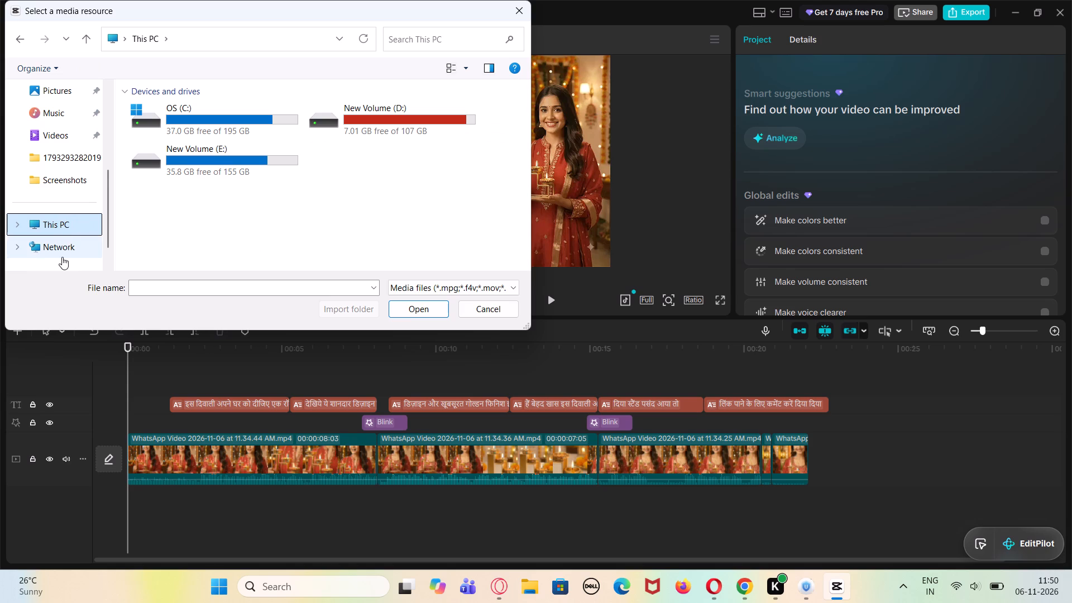
{"action": "left_click", "coordinate": [62, 257]}
{"action": "key", "text": "Up"}
{"action": "key", "text": "Up"}
{"action": "key", "text": "Up"}
{"action": "key", "text": "Up"}
{"action": "key", "text": "Up"}
{"action": "key", "text": "Up"}
{"action": "key", "text": "Up"}
{"action": "key", "text": "Up"}
{"action": "key", "text": "Up"}
{"action": "key", "text": "Up"}
{"action": "key", "text": "Up"}
{"action": "key", "text": "Up"}
{"action": "key", "text": "Up"}
{"action": "key", "text": "Up"}
{"action": "key", "text": "Up"}
{"action": "key", "text": "Up"}
{"action": "key", "text": "Up"}
{"action": "key", "text": "Up"}
{"action": "key", "text": "Up"}
{"action": "key", "text": "Up"}
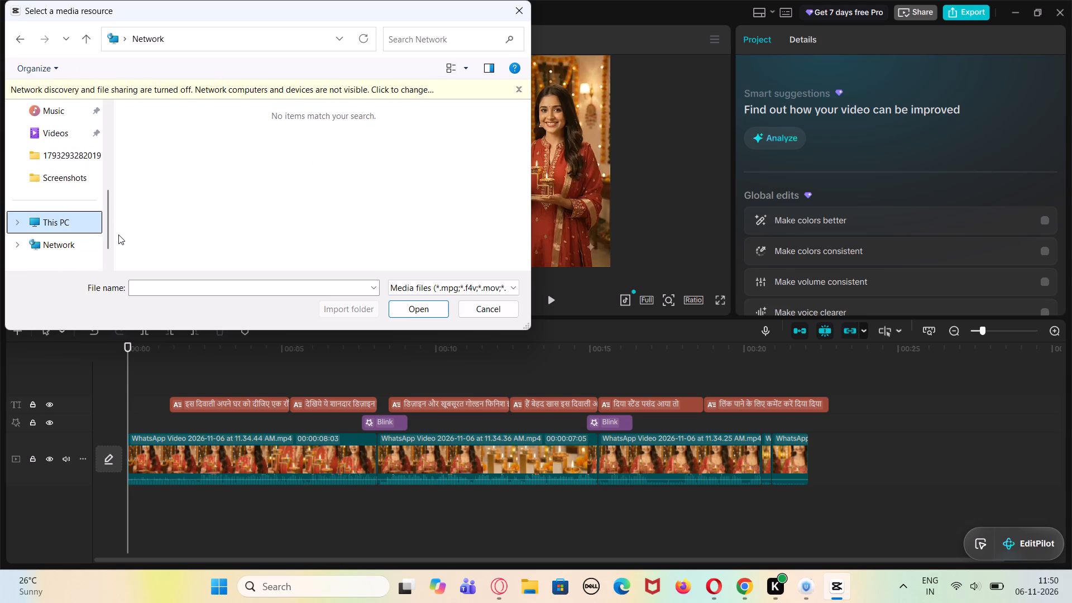
{"action": "left_click", "coordinate": [44, 130]}
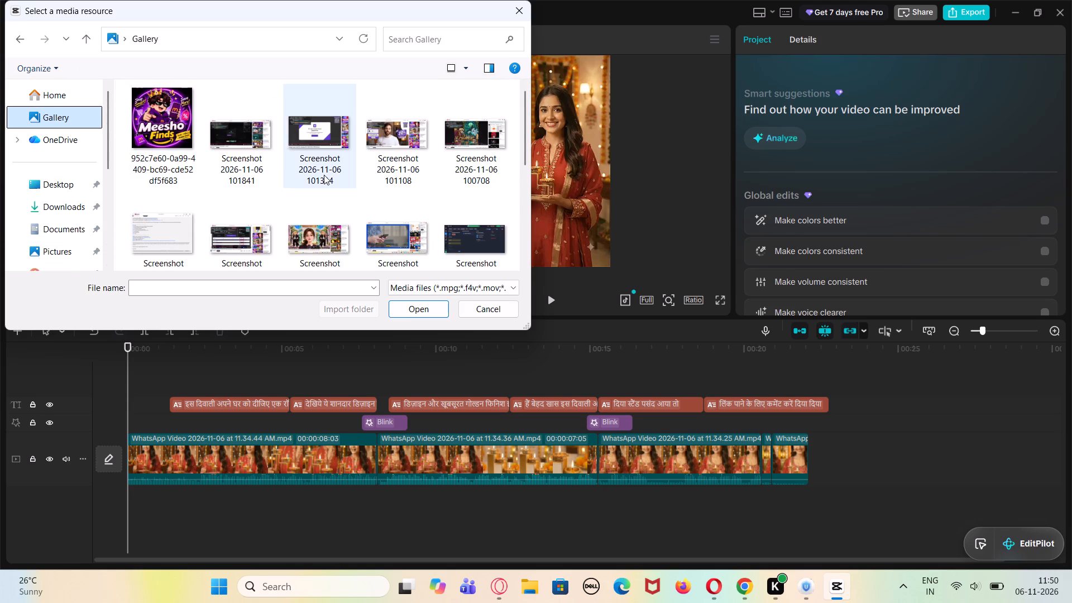
{"action": "scroll", "coordinate": [324, 175], "scroll_direction": "down", "scroll_amount": 2}
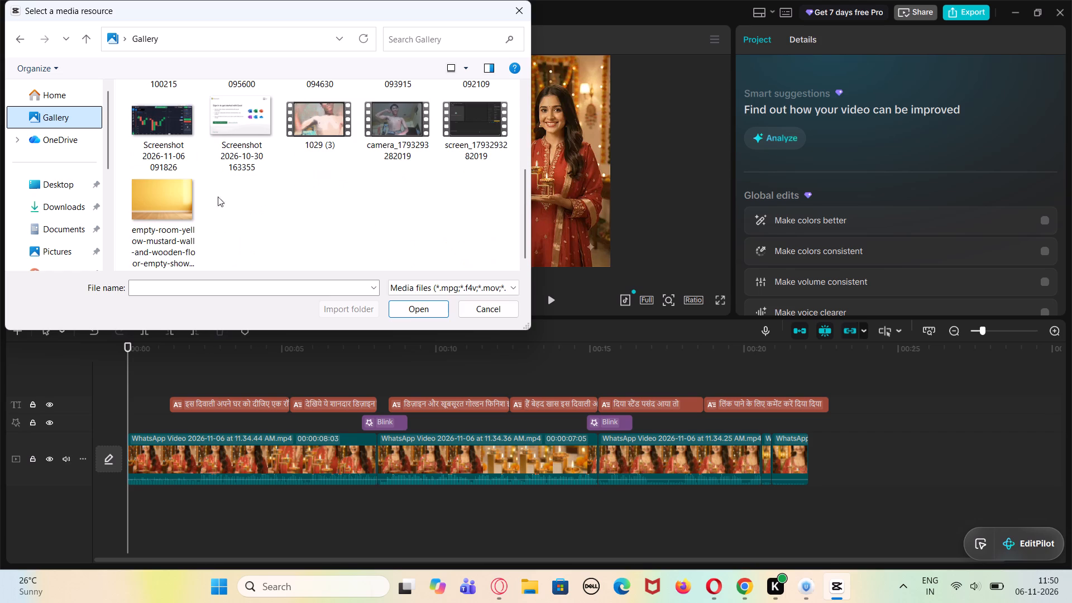
Switch back to the Meesho logo search in Chrome and open the Wikimedia Commons page File:Meesho logo.png.
{"action": "left_click", "coordinate": [809, 602]}
{"action": "left_click", "coordinate": [754, 595]}
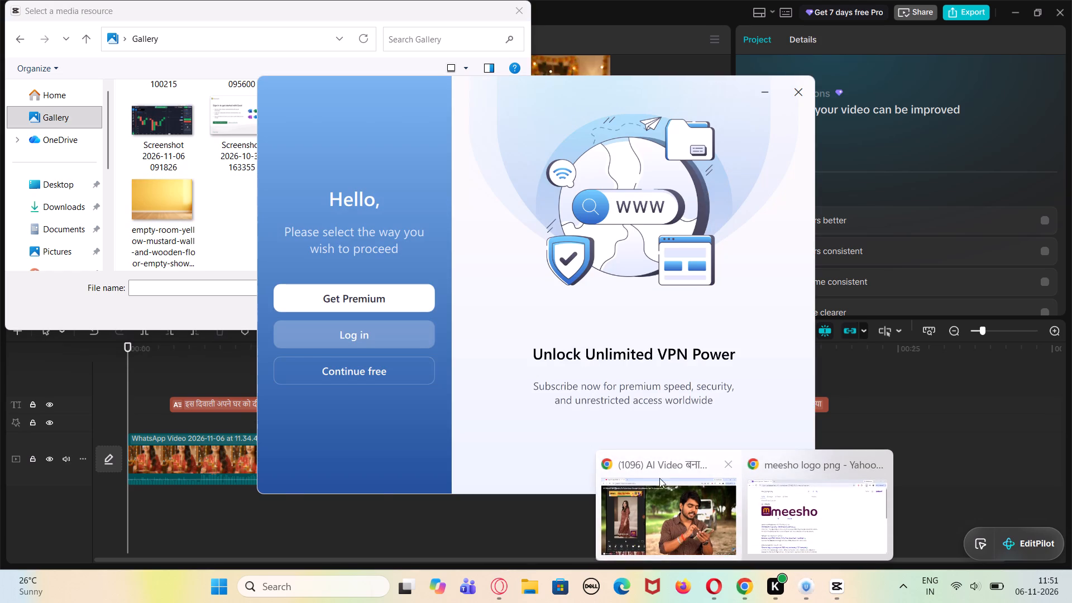
{"action": "left_click", "coordinate": [778, 518]}
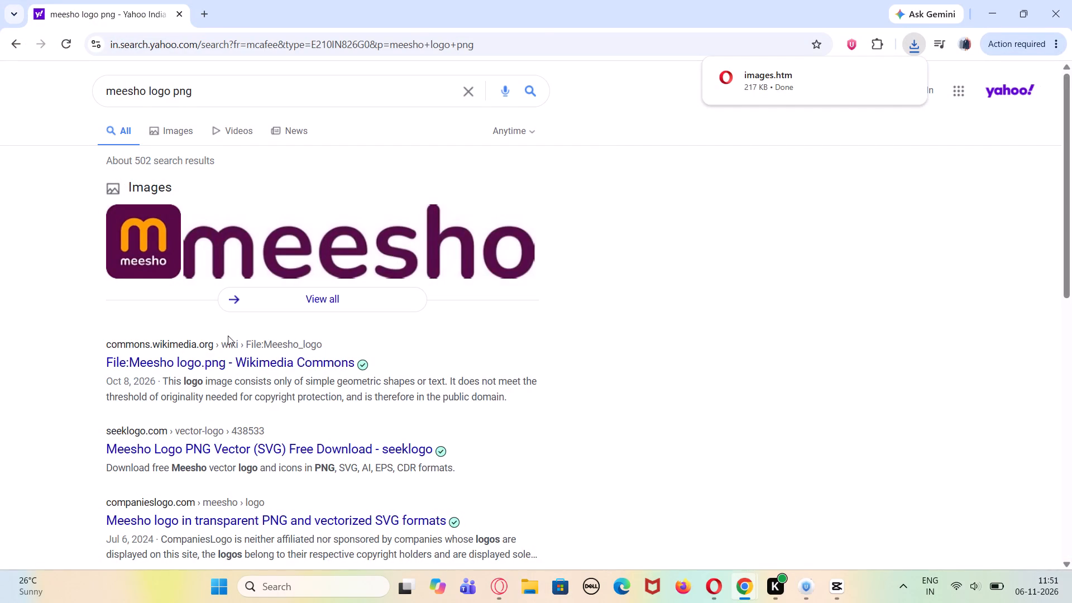
{"action": "left_click", "coordinate": [230, 356]}
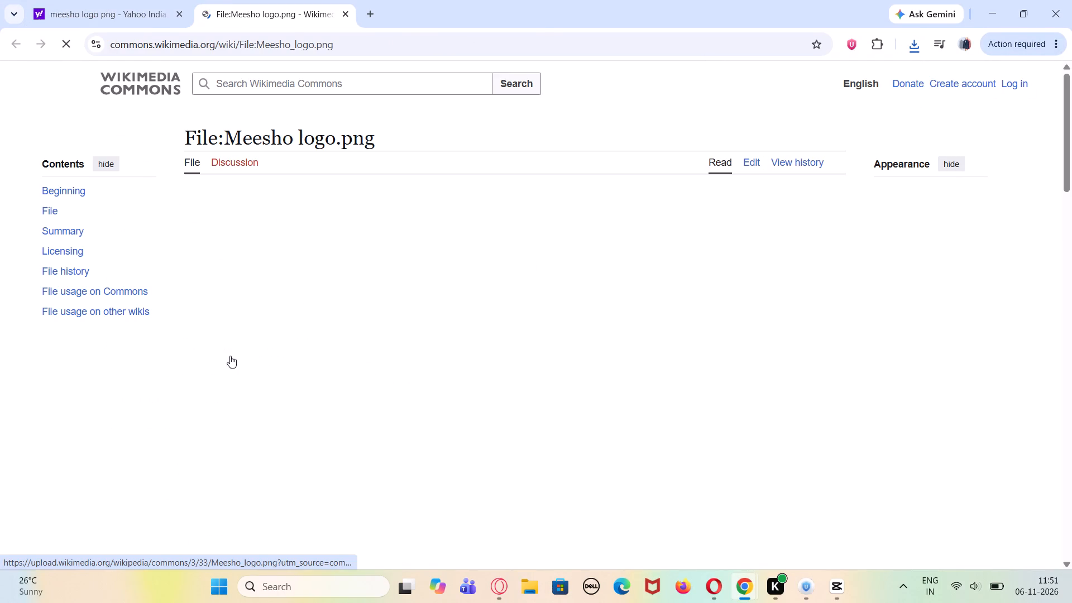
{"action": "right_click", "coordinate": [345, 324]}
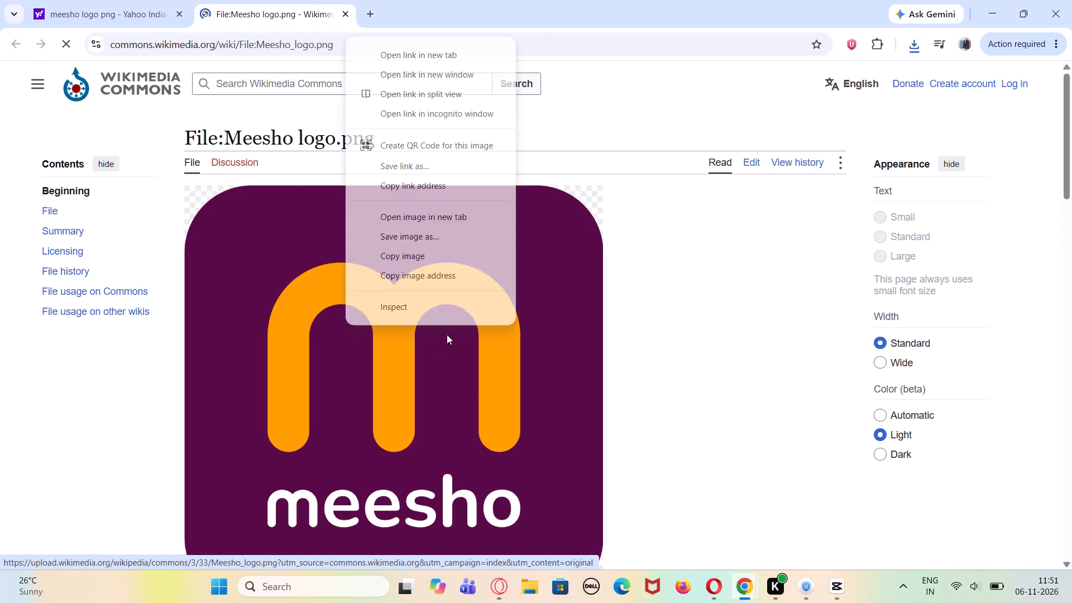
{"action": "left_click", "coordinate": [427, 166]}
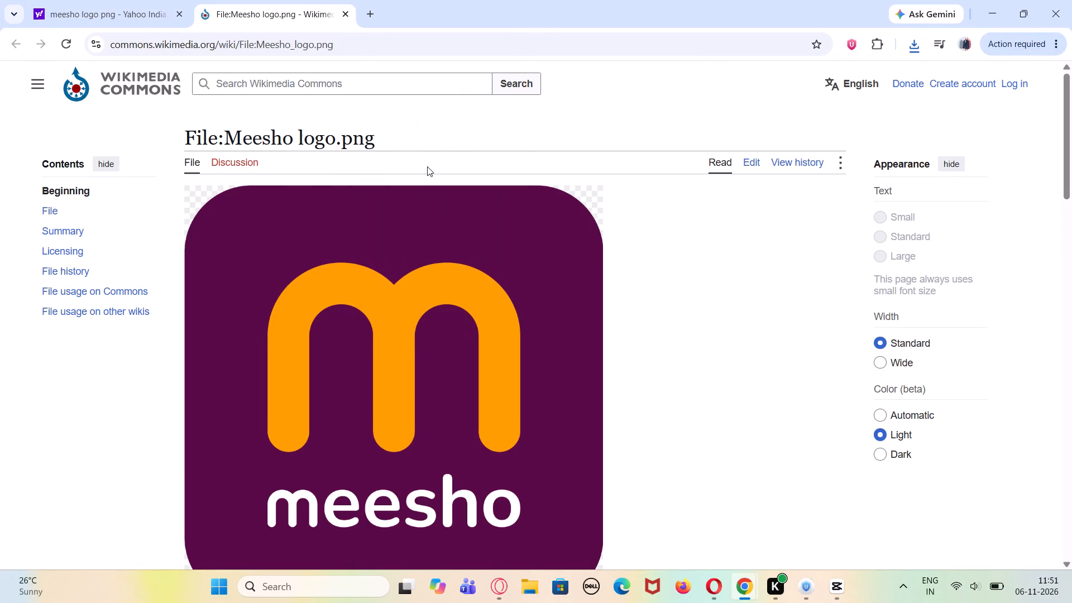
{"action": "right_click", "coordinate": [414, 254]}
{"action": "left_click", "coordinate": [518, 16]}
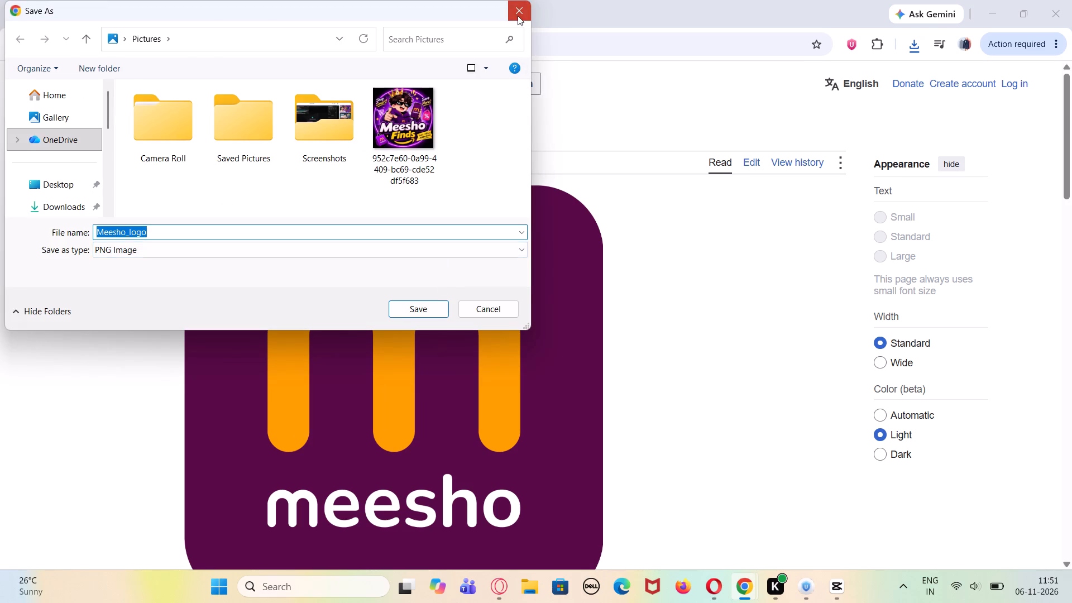
Save the Meesho logo image from the Wikimedia Commons page to the computer.
{"action": "right_click", "coordinate": [393, 250]}
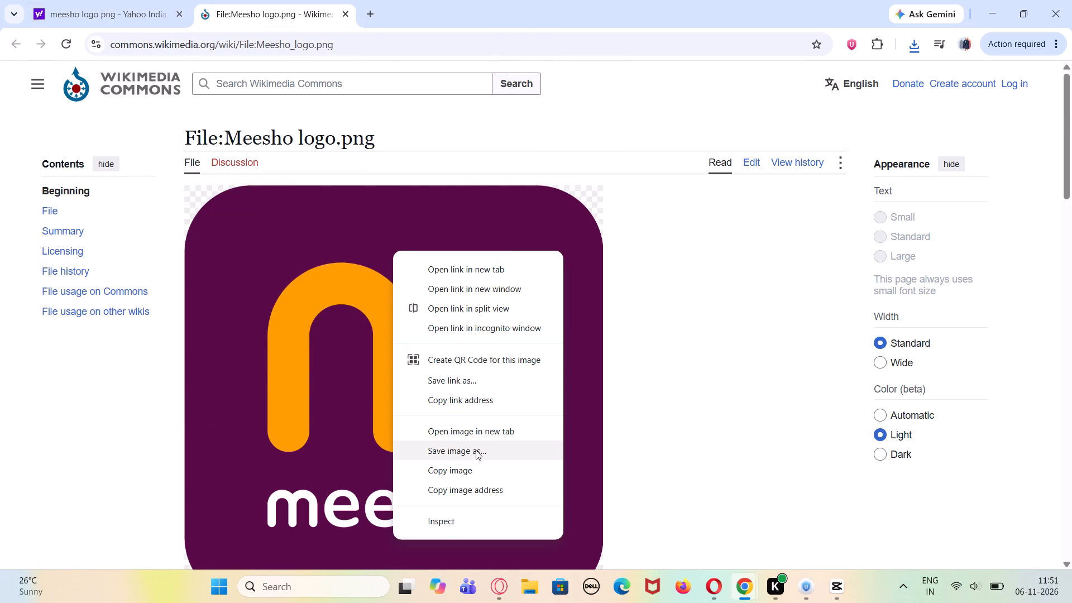
{"action": "left_click", "coordinate": [476, 452]}
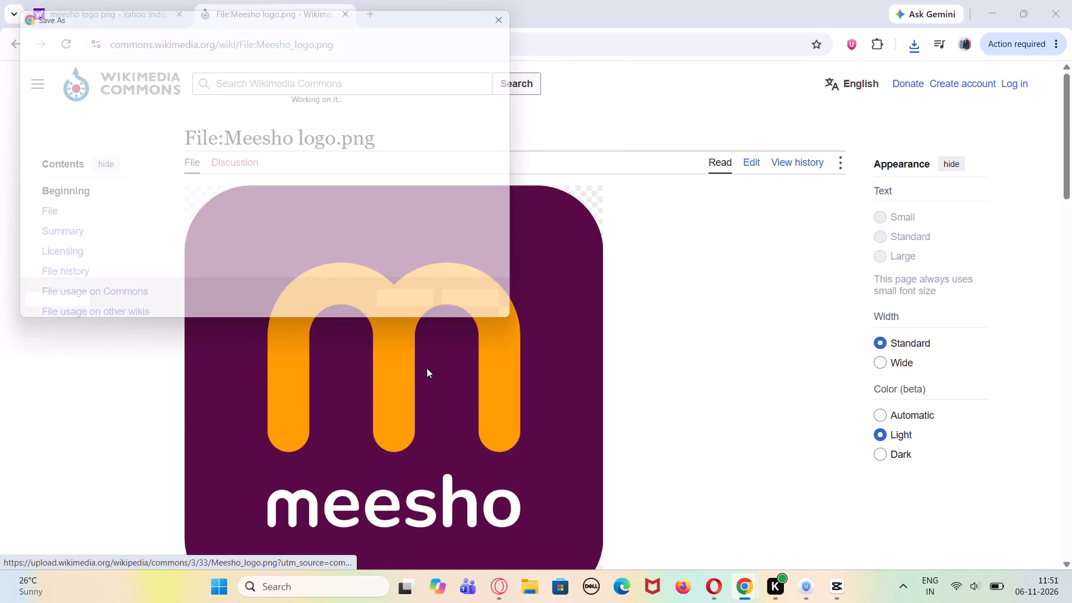
{"action": "left_click", "coordinate": [414, 316]}
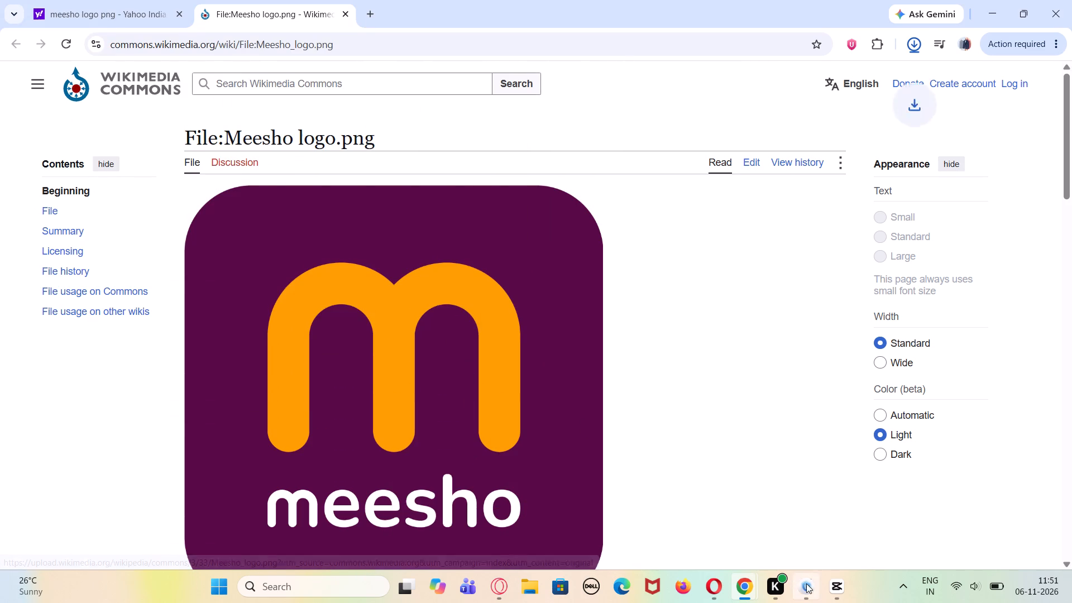
Switch to CapCut and import the Meesho_logo image from the Pictures folder into the project media.
{"action": "left_click", "coordinate": [837, 589]}
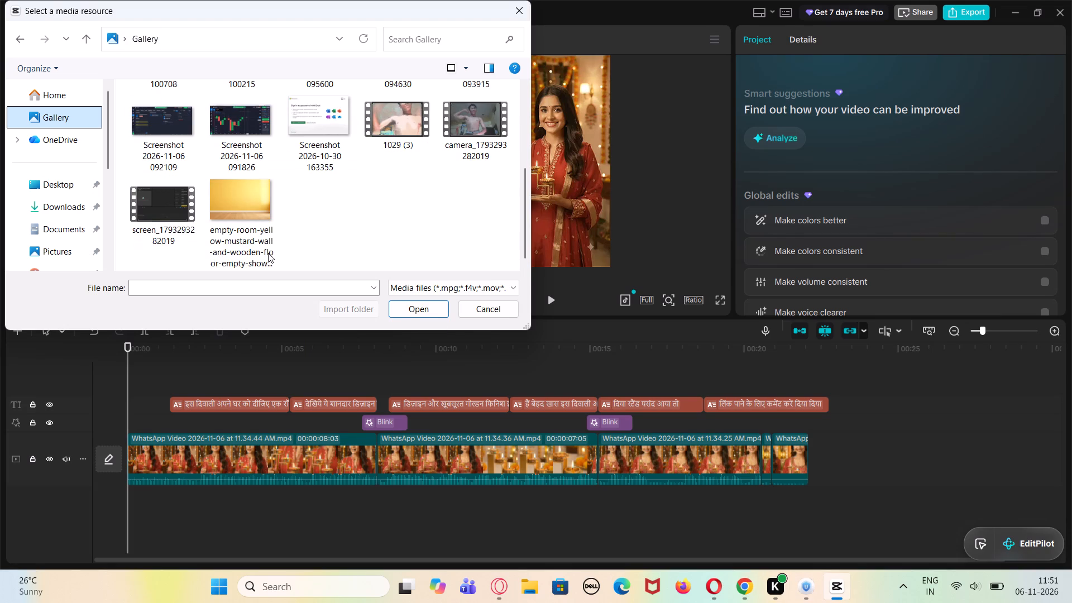
{"action": "left_click", "coordinate": [61, 198]}
{"action": "left_click", "coordinate": [59, 186]}
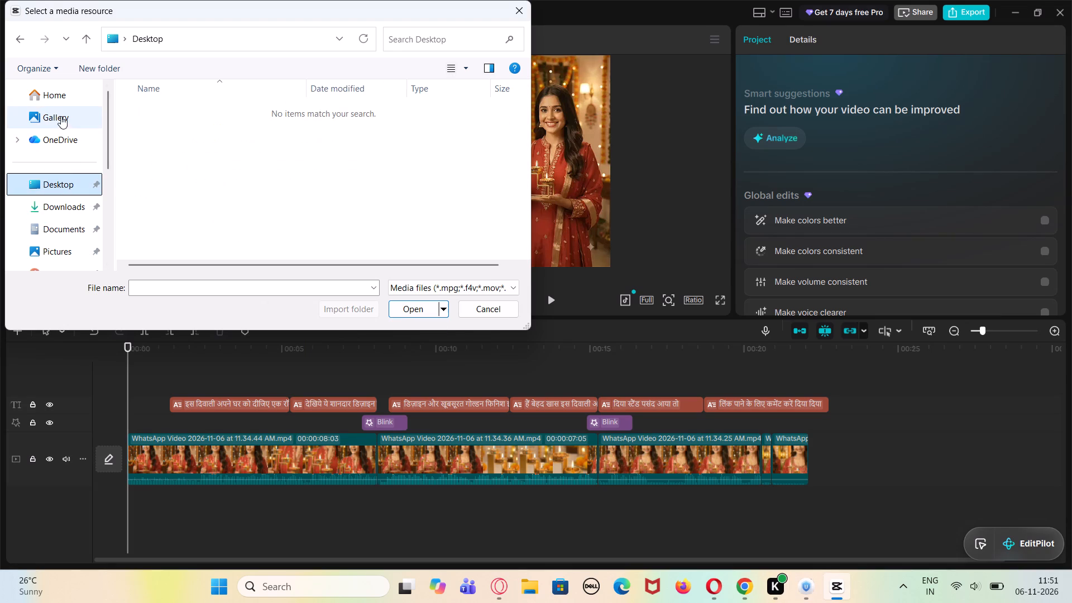
{"action": "left_click", "coordinate": [61, 116]}
{"action": "scroll", "coordinate": [213, 176], "scroll_direction": "down", "scroll_amount": 2}
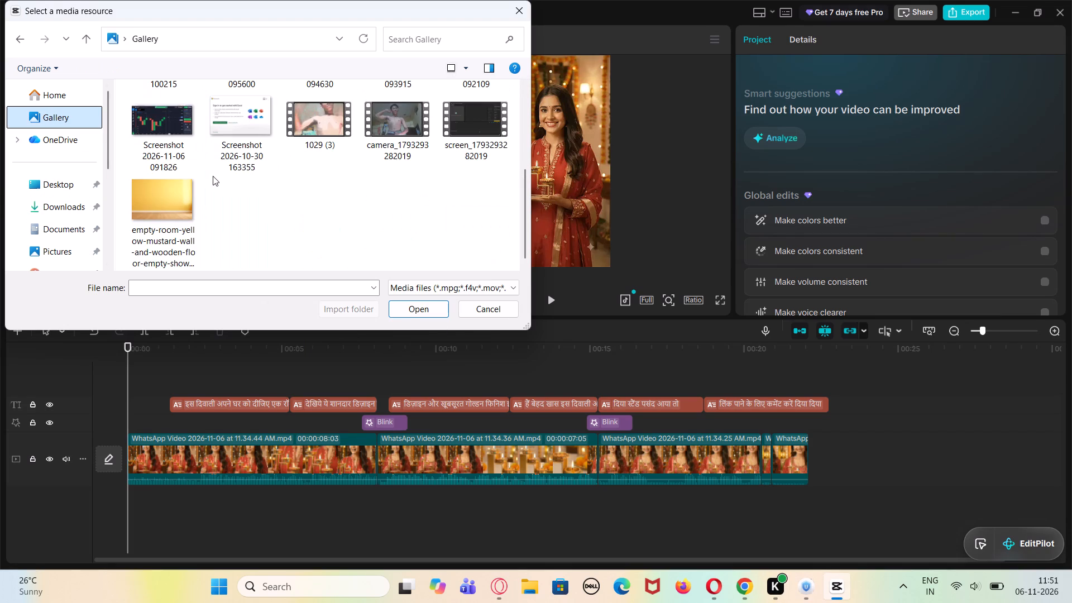
{"action": "scroll", "coordinate": [213, 176], "scroll_direction": "down", "scroll_amount": 1}
{"action": "scroll", "coordinate": [213, 176], "scroll_direction": "up", "scroll_amount": 6}
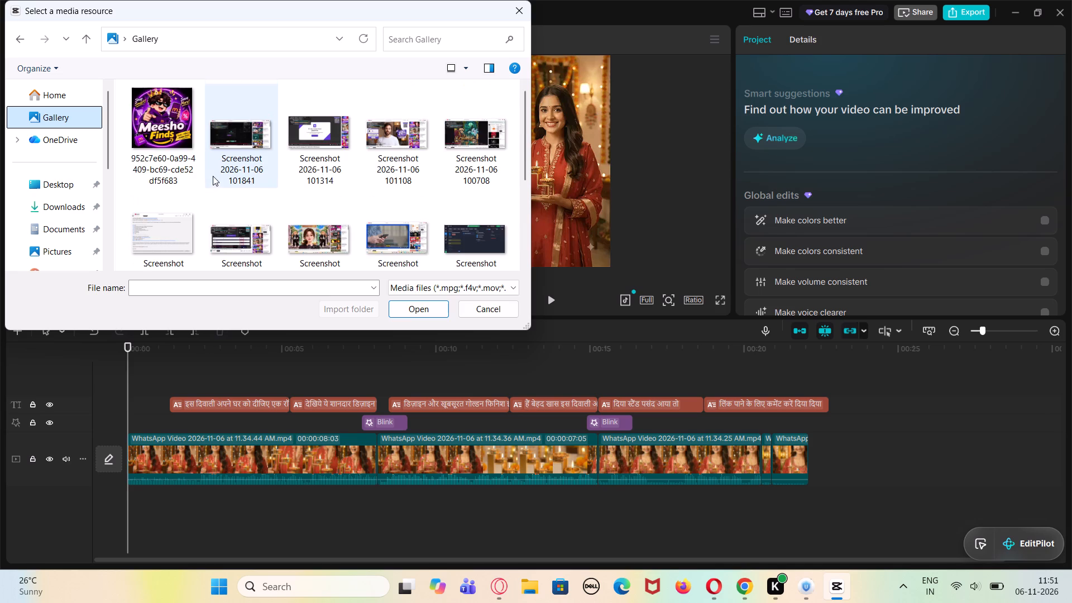
{"action": "left_click", "coordinate": [24, 88]}
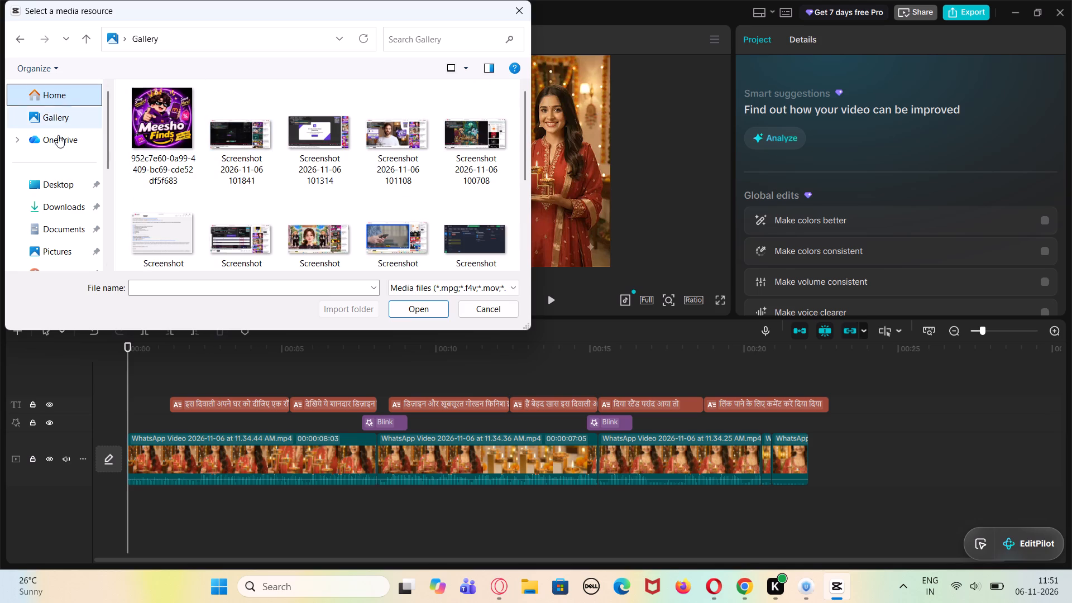
{"action": "left_click", "coordinate": [60, 142]}
{"action": "left_click", "coordinate": [61, 179]}
{"action": "left_click", "coordinate": [64, 208]}
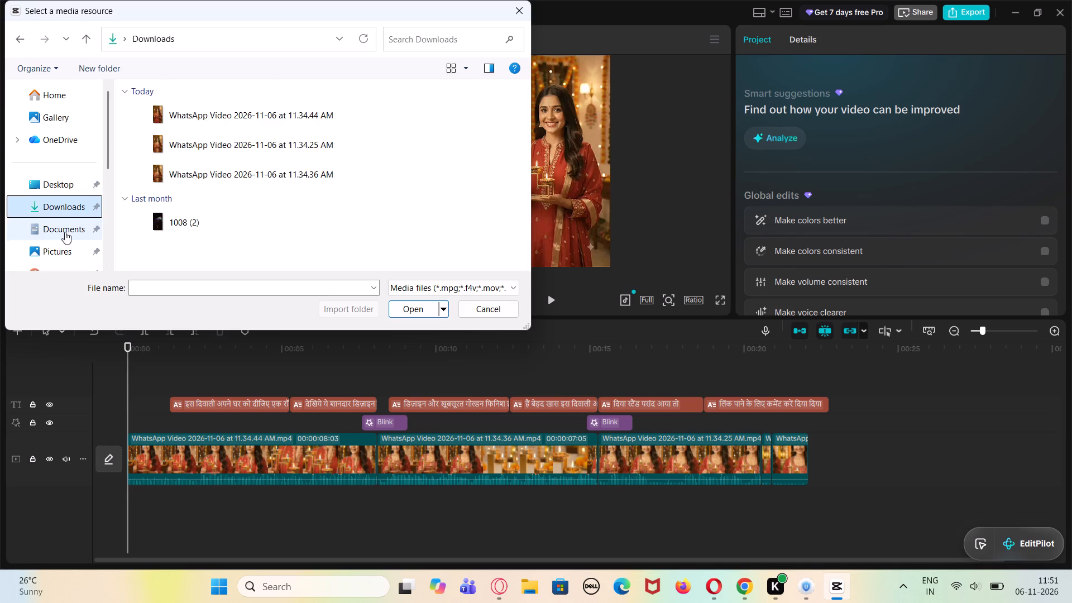
{"action": "left_click", "coordinate": [65, 232]}
{"action": "left_click", "coordinate": [69, 253]}
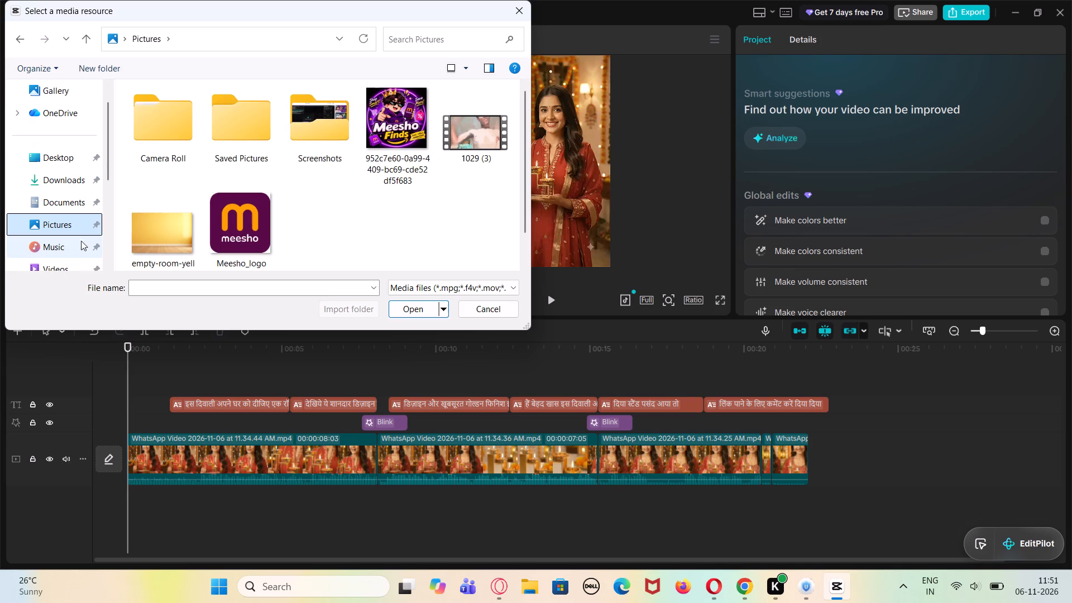
{"action": "left_click", "coordinate": [208, 228]}
{"action": "left_click", "coordinate": [412, 313]}
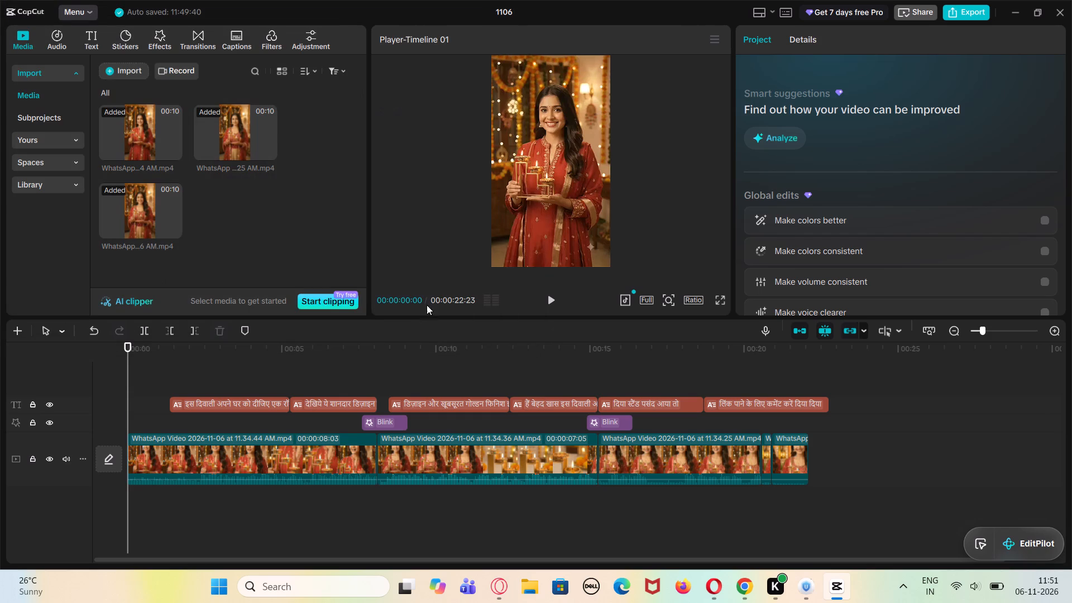
{"action": "left_click", "coordinate": [552, 192]}
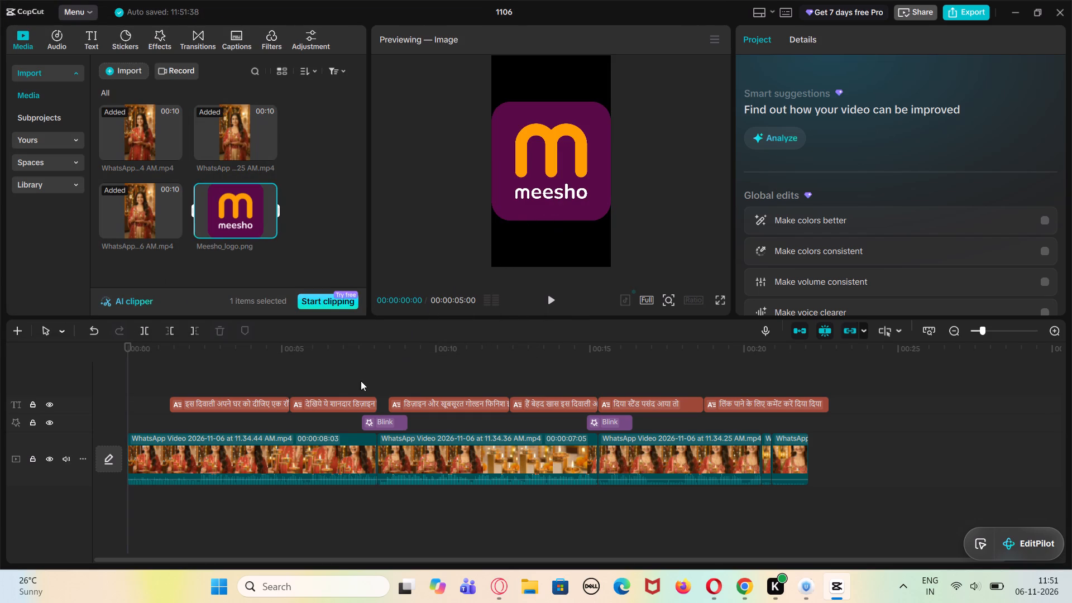
Place Meesho_logo.png on a new track above the captions, starting at the very beginning of the timeline.
{"action": "left_click_drag", "start_coordinate": [208, 212], "coordinate": [141, 377]}
{"action": "left_click", "coordinate": [203, 410]}
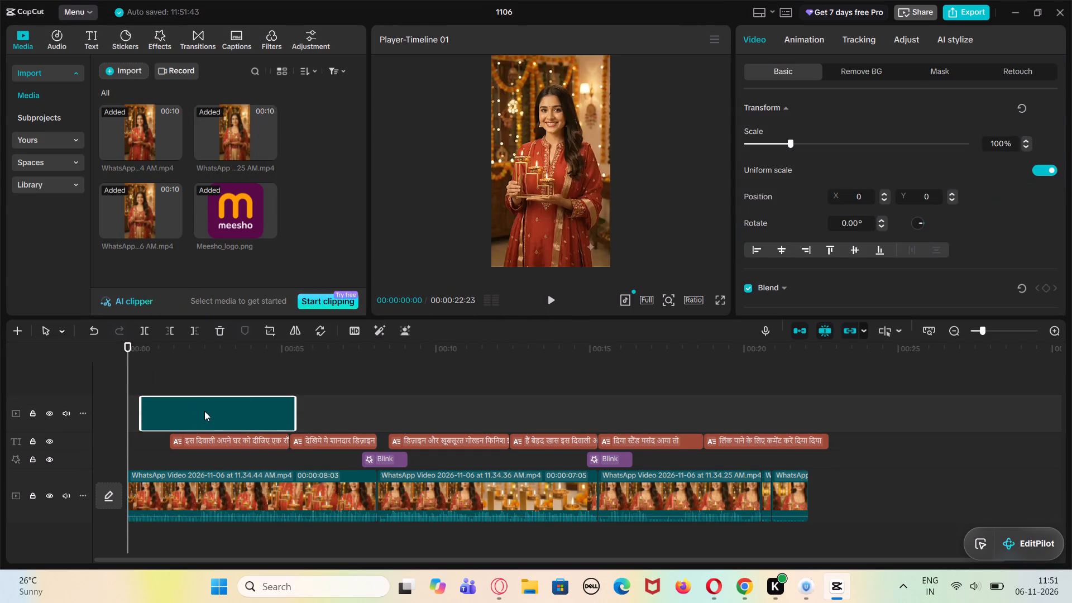
{"action": "left_click_drag", "start_coordinate": [204, 411], "coordinate": [184, 412]}
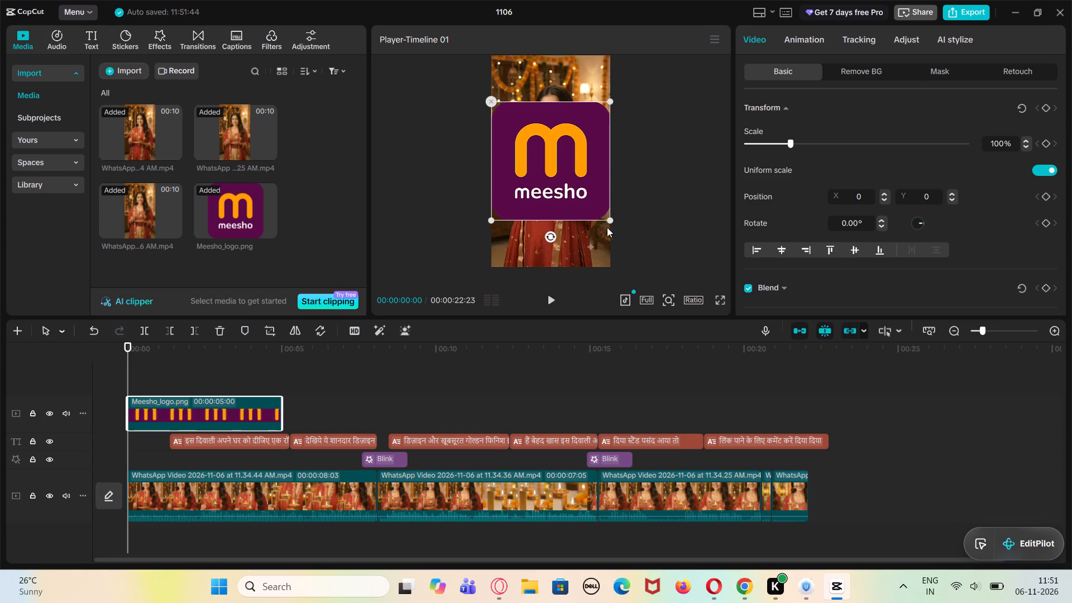
Scale the Meesho logo down to about 16% and position it in the frame's lower-right corner, about X 748, Y -1589.
{"action": "left_click_drag", "start_coordinate": [609, 223], "coordinate": [544, 166]}
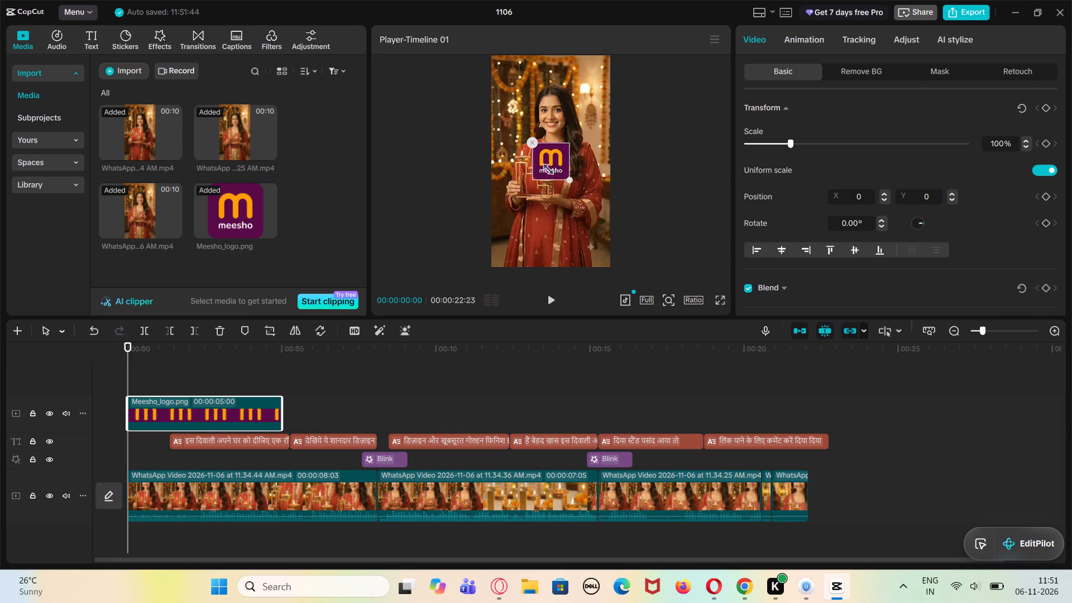
{"action": "left_click_drag", "start_coordinate": [544, 166], "coordinate": [543, 164]}
{"action": "left_click_drag", "start_coordinate": [545, 156], "coordinate": [585, 234]}
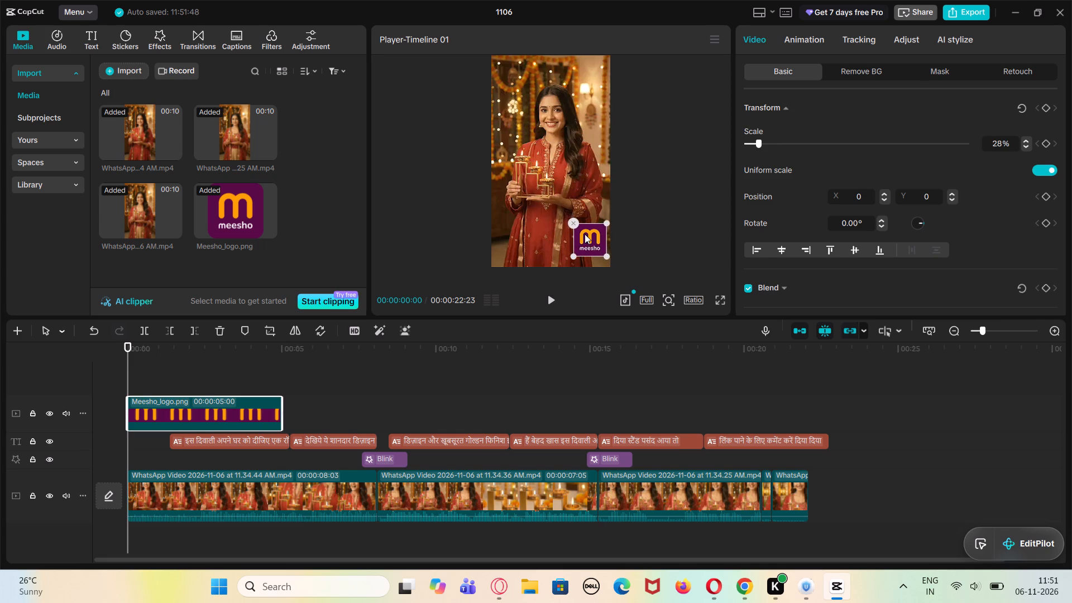
{"action": "left_click_drag", "start_coordinate": [585, 234], "coordinate": [585, 237]}
{"action": "left_click_drag", "start_coordinate": [604, 257], "coordinate": [596, 249]}
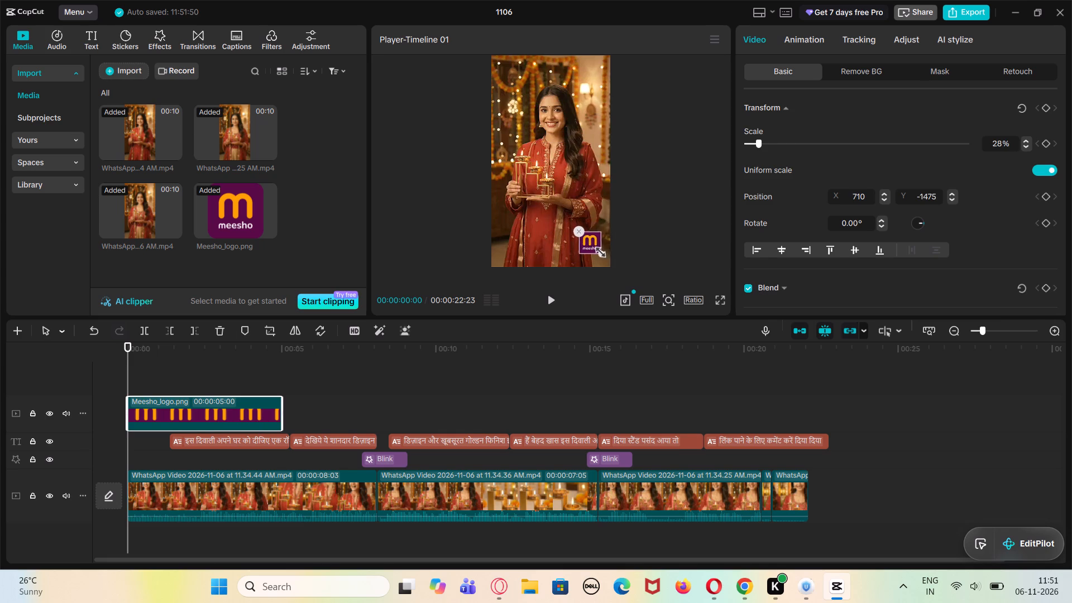
{"action": "left_click_drag", "start_coordinate": [596, 249], "coordinate": [594, 248]}
{"action": "left_click", "coordinate": [590, 241]}
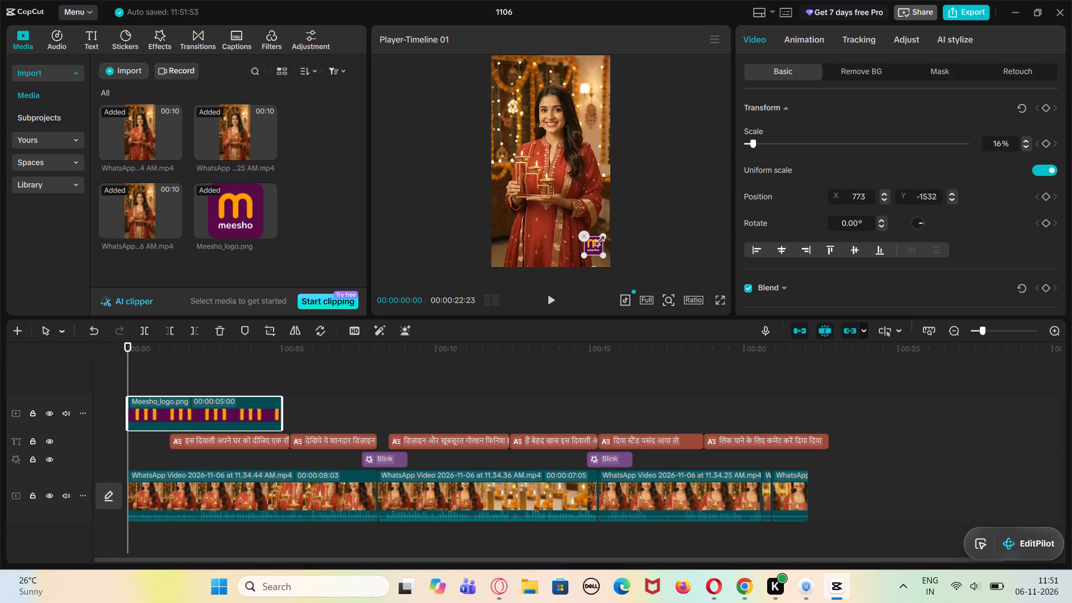
{"action": "left_click", "coordinate": [615, 236]}
{"action": "left_click", "coordinate": [714, 299]}
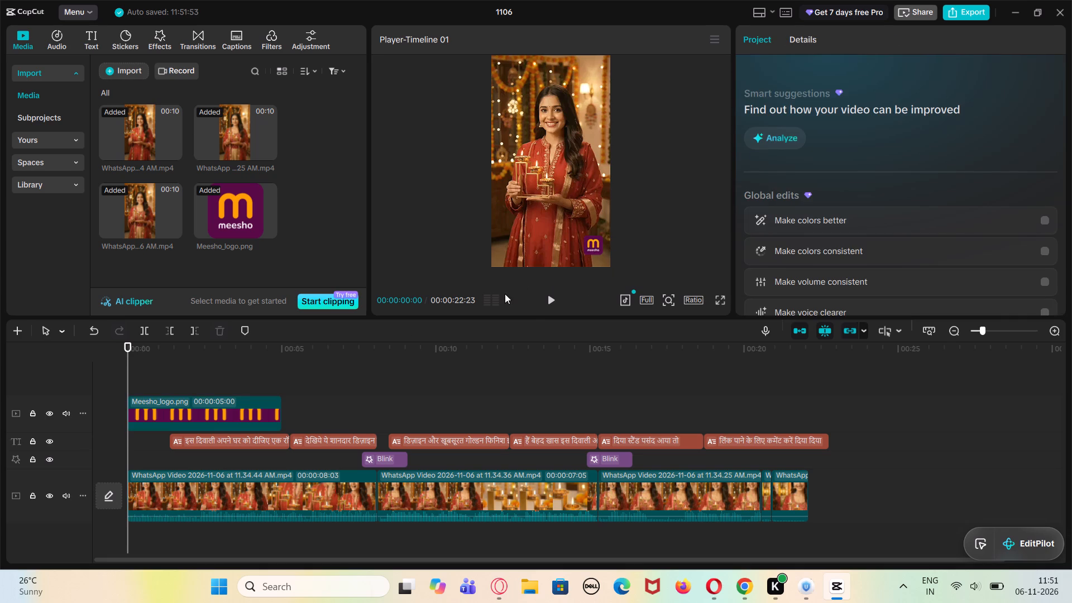
{"action": "left_click", "coordinate": [725, 300]}
{"action": "left_click", "coordinate": [599, 240]}
{"action": "left_click", "coordinate": [595, 248]}
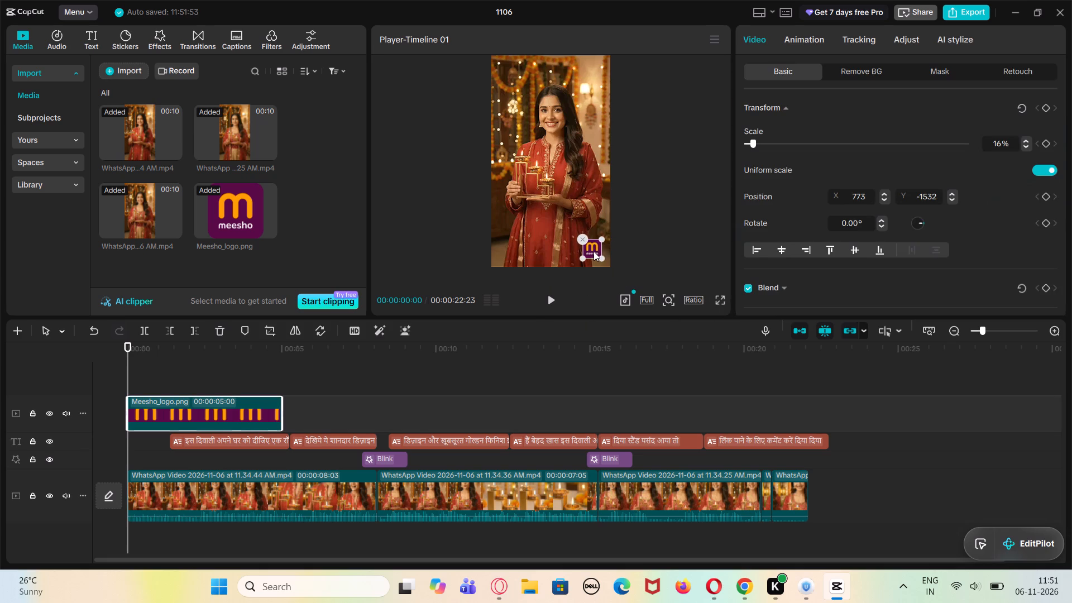
{"action": "left_click", "coordinate": [654, 264]}
Preview the video full screen from the start to check the logo against the Hindi captions, and pause at about 00:00:08:05.
{"action": "left_click", "coordinate": [716, 298]}
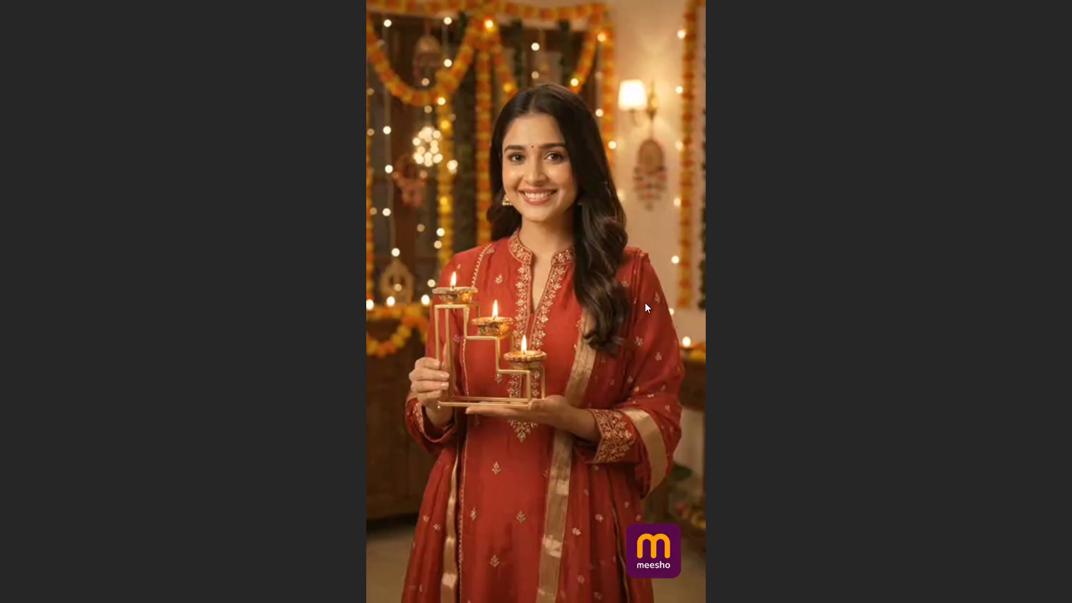
{"action": "left_click", "coordinate": [346, 540]}
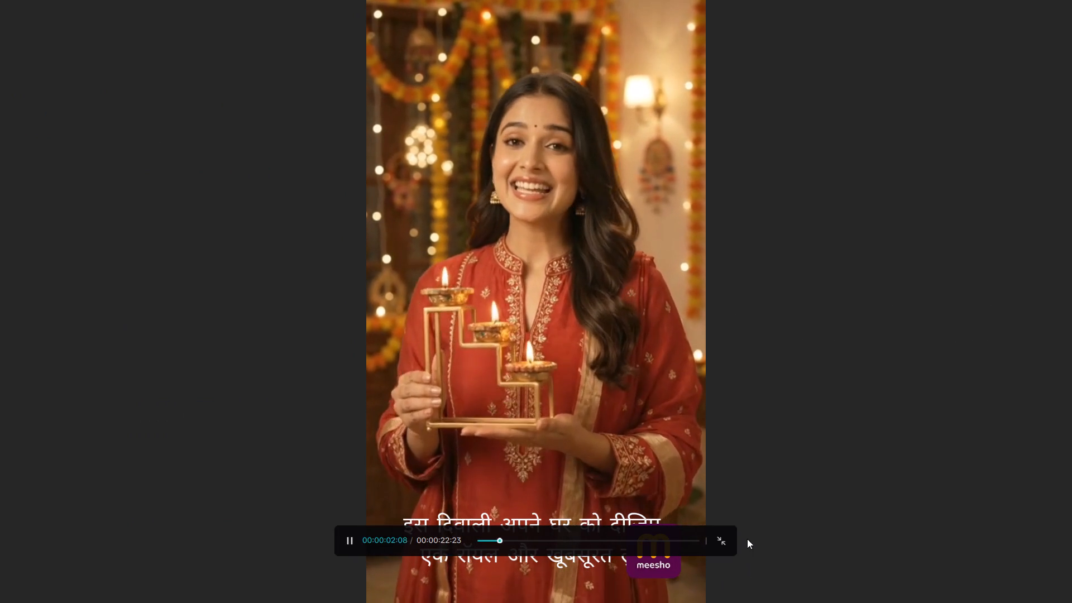
{"action": "left_click", "coordinate": [724, 541]}
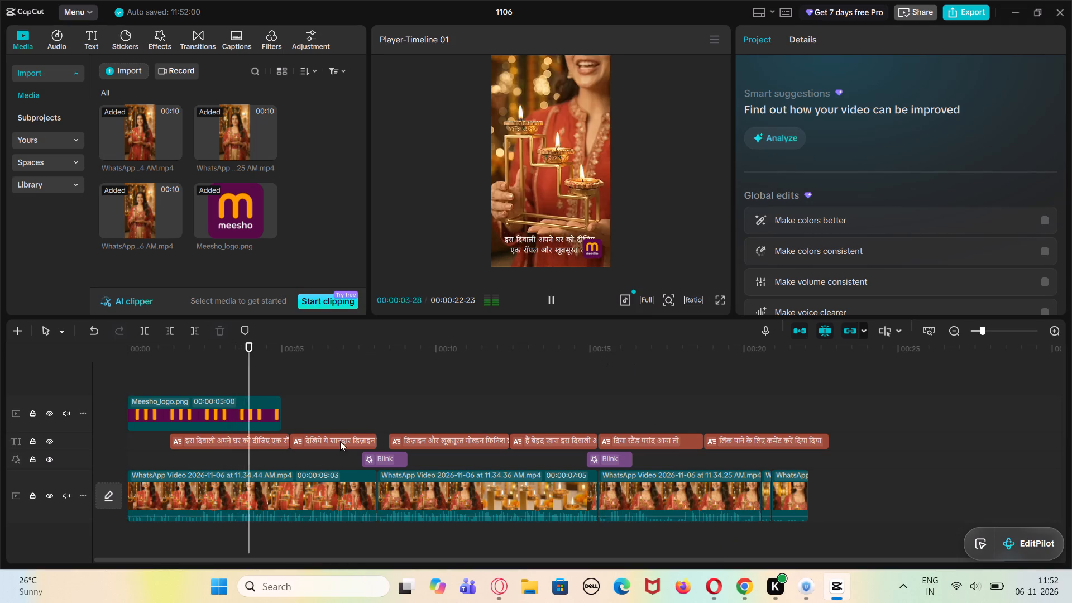
{"action": "left_click", "coordinate": [298, 434]}
{"action": "left_click", "coordinate": [226, 406]}
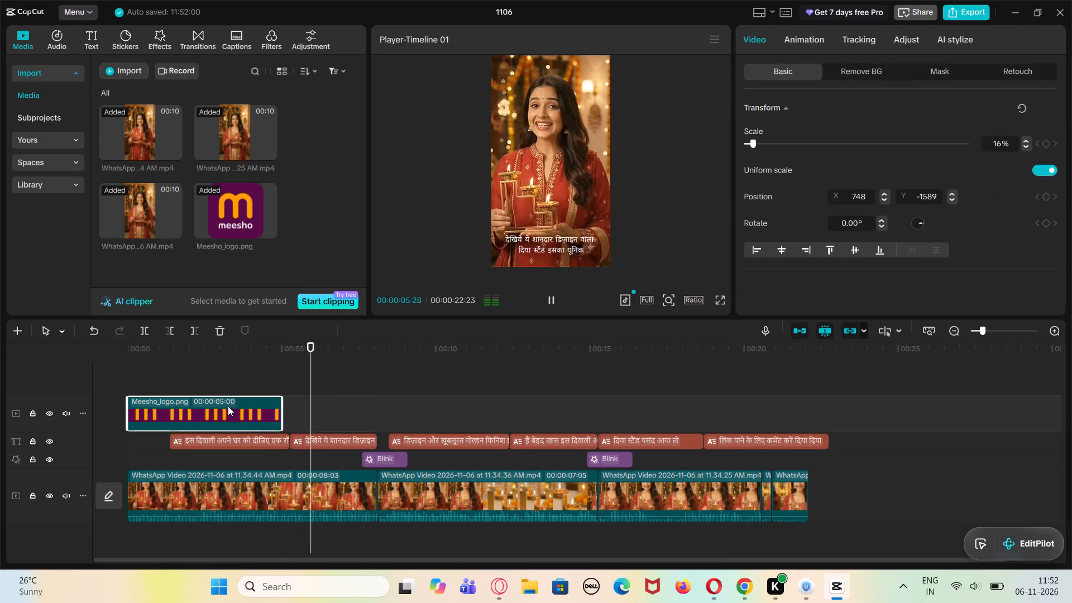
{"action": "left_click", "coordinate": [552, 298]}
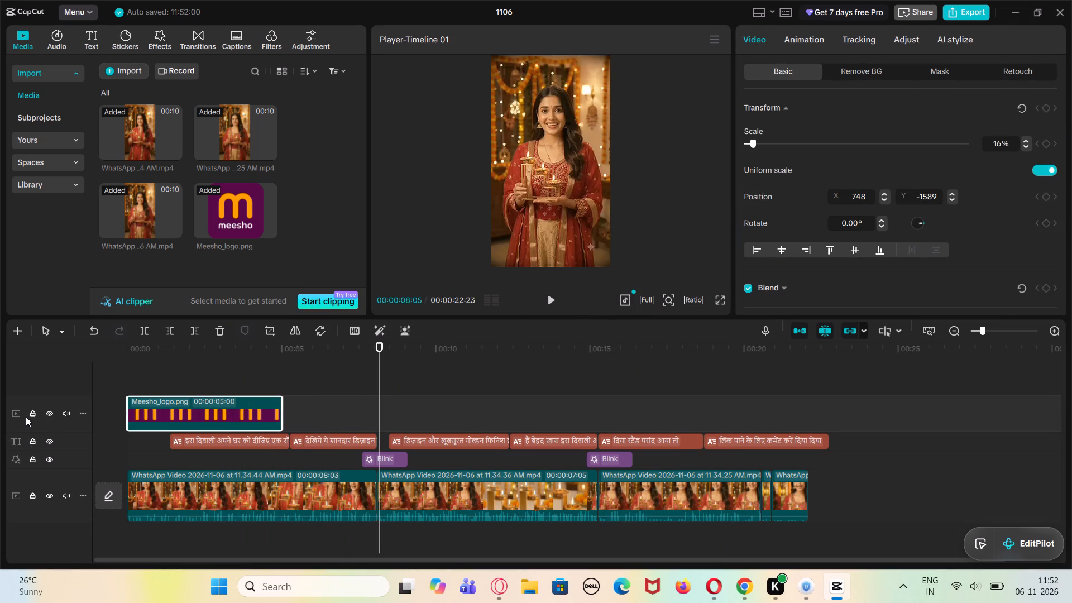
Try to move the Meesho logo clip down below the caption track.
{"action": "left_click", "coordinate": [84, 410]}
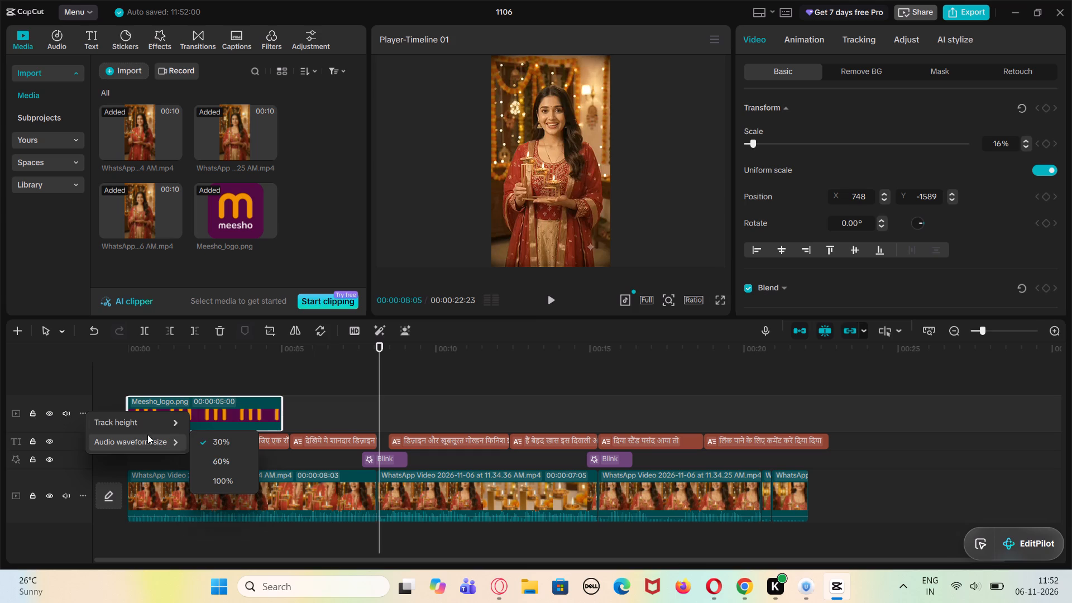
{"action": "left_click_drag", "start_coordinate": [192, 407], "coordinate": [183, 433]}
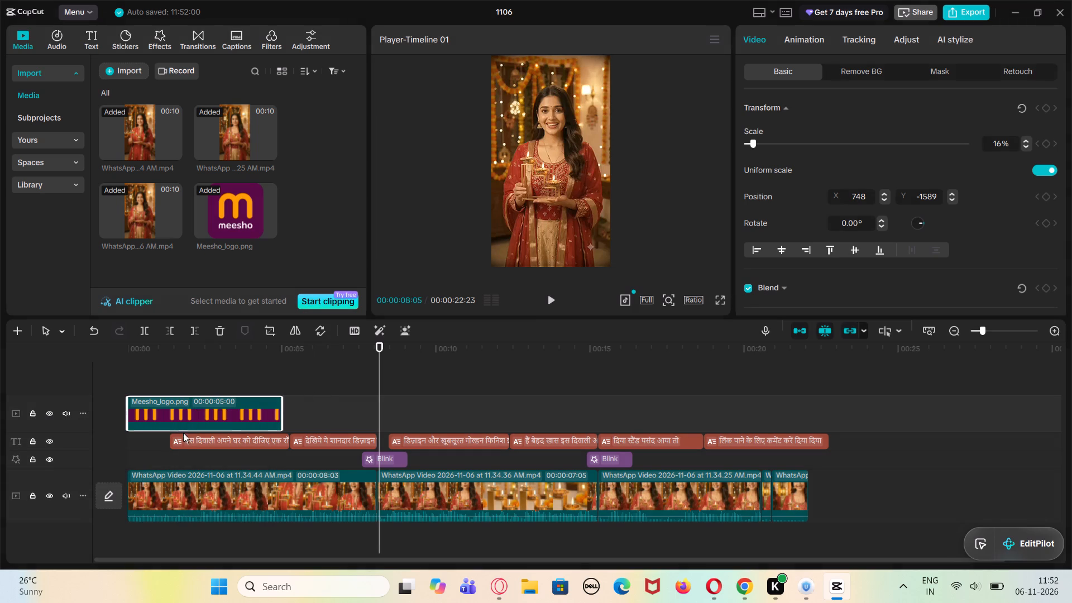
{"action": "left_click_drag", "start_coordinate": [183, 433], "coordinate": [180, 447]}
Move the first Hindi caption onto a new track above the Meesho logo and play back the overlap.
{"action": "left_click_drag", "start_coordinate": [194, 441], "coordinate": [202, 398]}
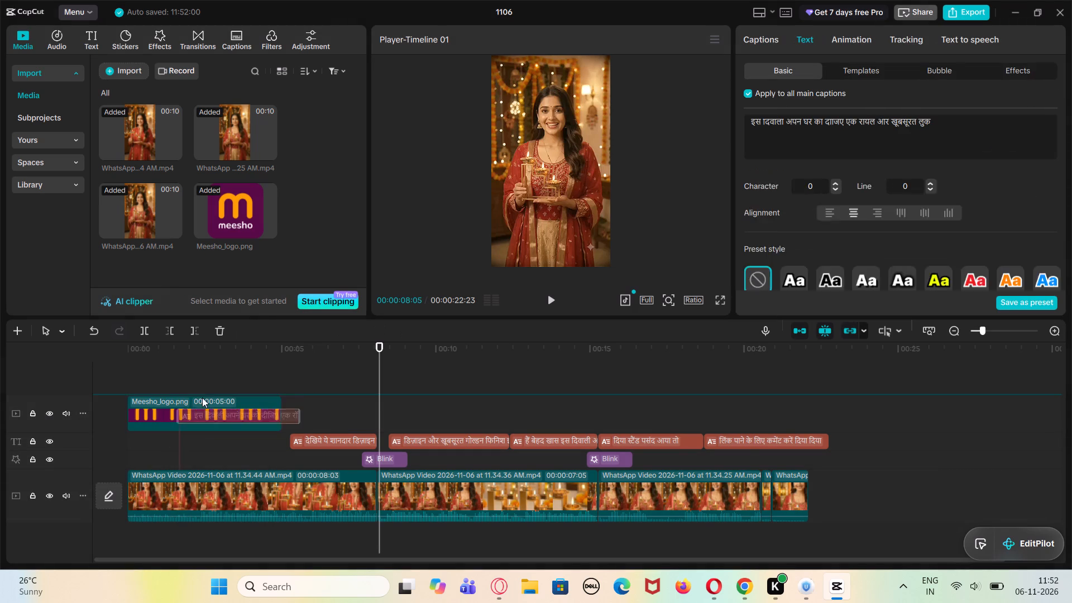
{"action": "left_click_drag", "start_coordinate": [202, 398], "coordinate": [200, 381]}
{"action": "left_click", "coordinate": [136, 377]}
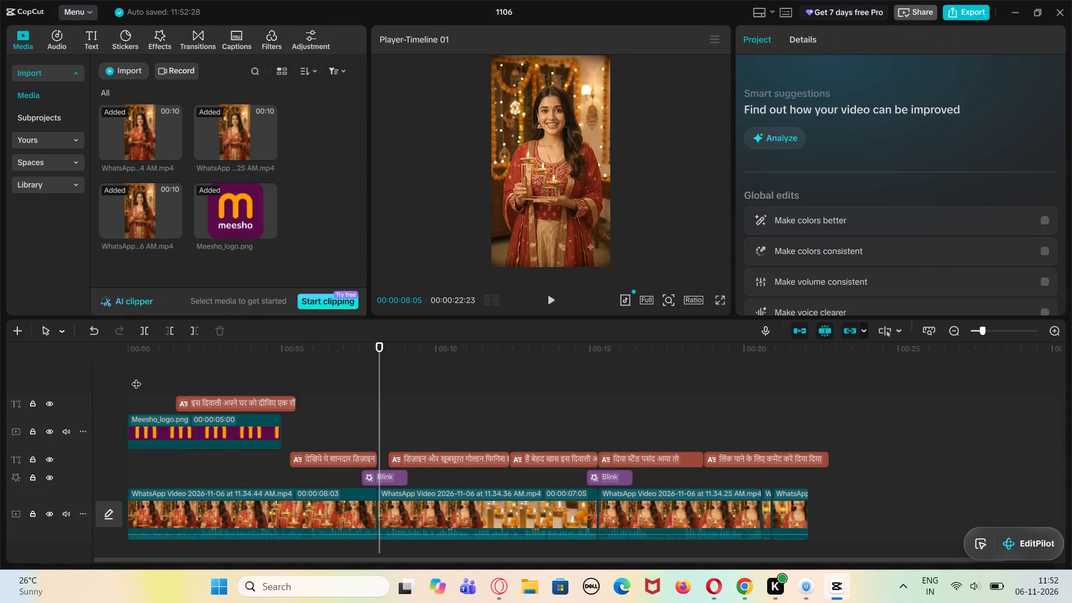
{"action": "left_click", "coordinate": [554, 296]}
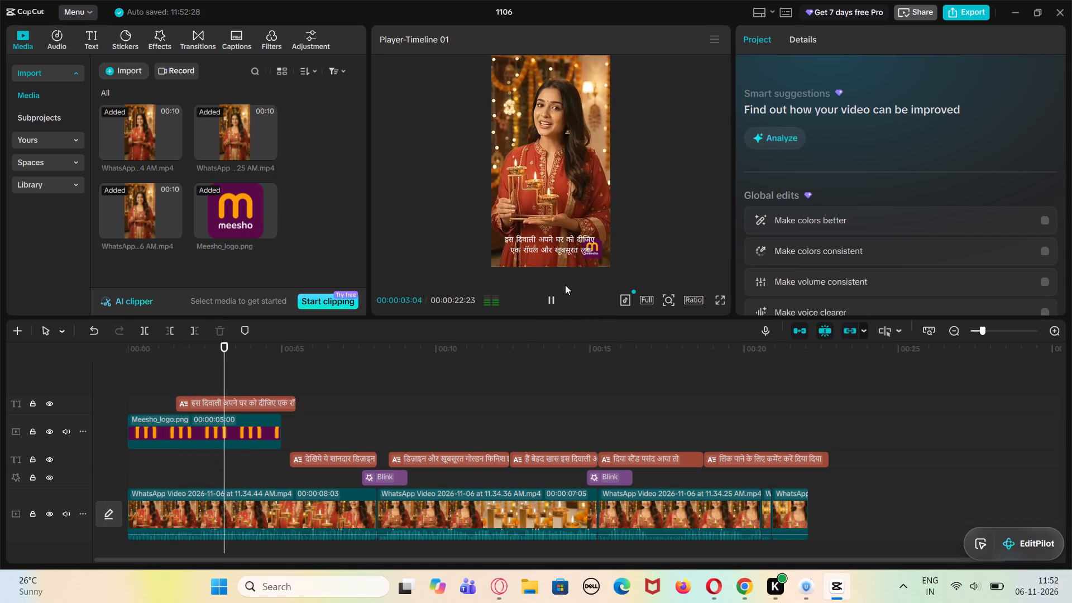
{"action": "left_click", "coordinate": [554, 300]}
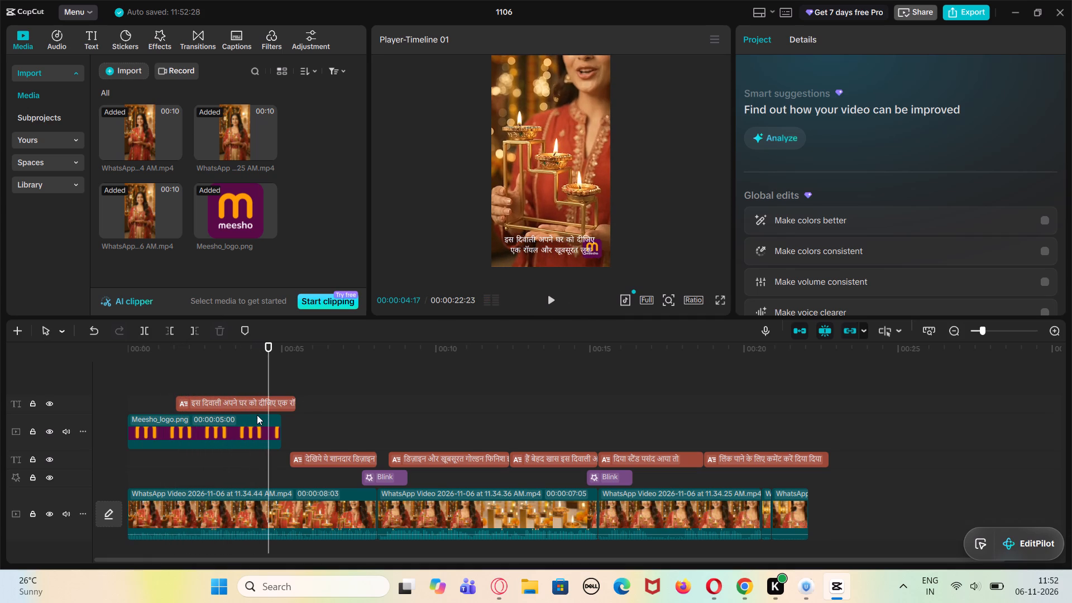
Extend the Meesho logo clip to the end of the video, to a duration of 00:00:22:03.
{"action": "left_click", "coordinate": [257, 415]}
{"action": "left_click_drag", "start_coordinate": [282, 432], "coordinate": [798, 421]}
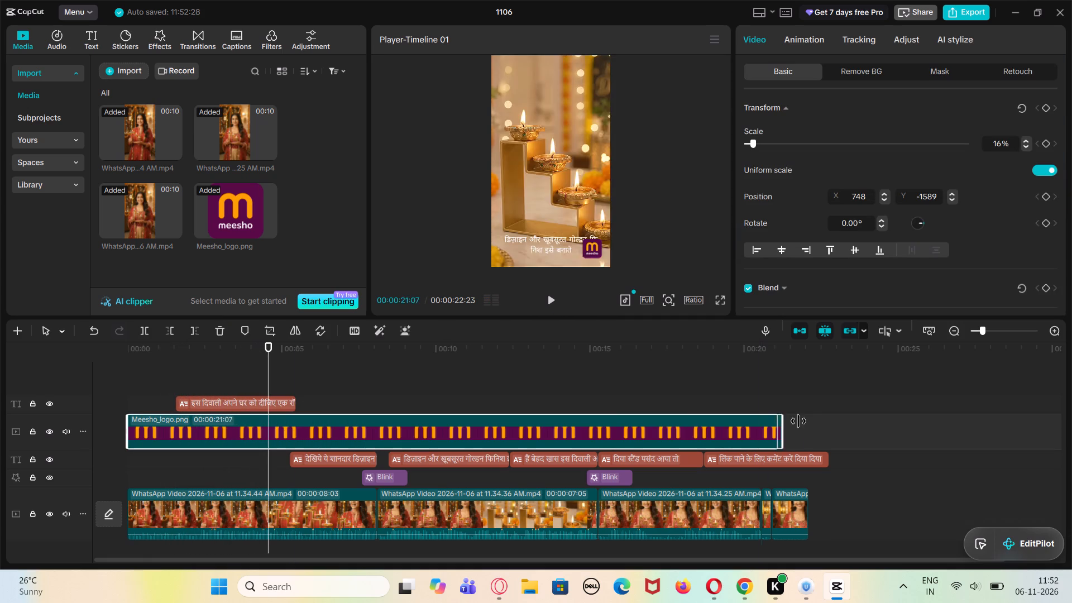
{"action": "left_click_drag", "start_coordinate": [798, 421], "coordinate": [806, 425]}
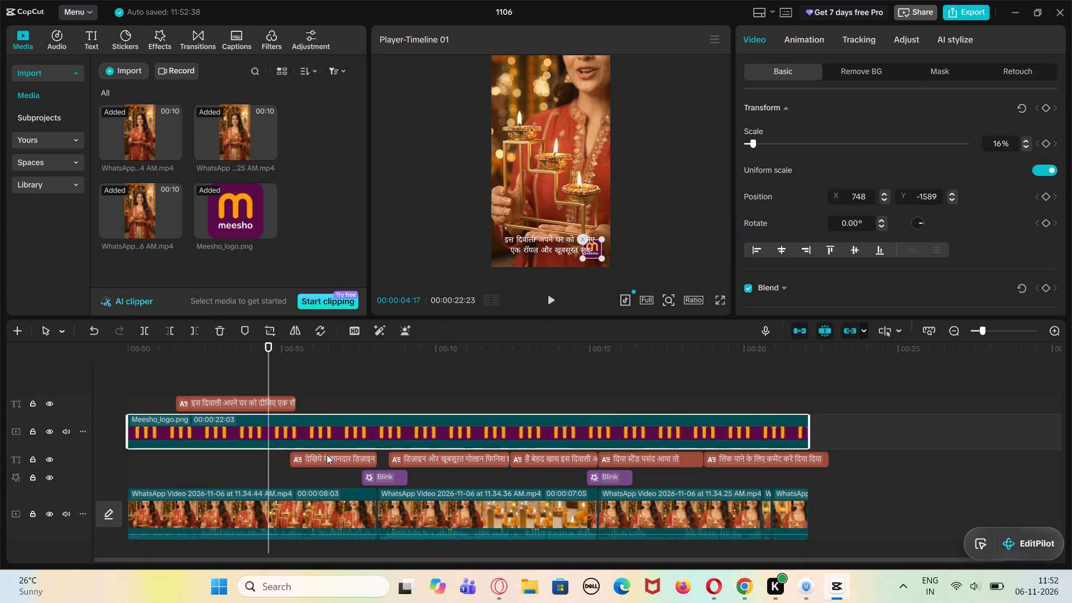
Move the remaining five Hindi captions onto the caption track above the Meesho logo clip.
{"action": "left_click_drag", "start_coordinate": [327, 454], "coordinate": [333, 400]}
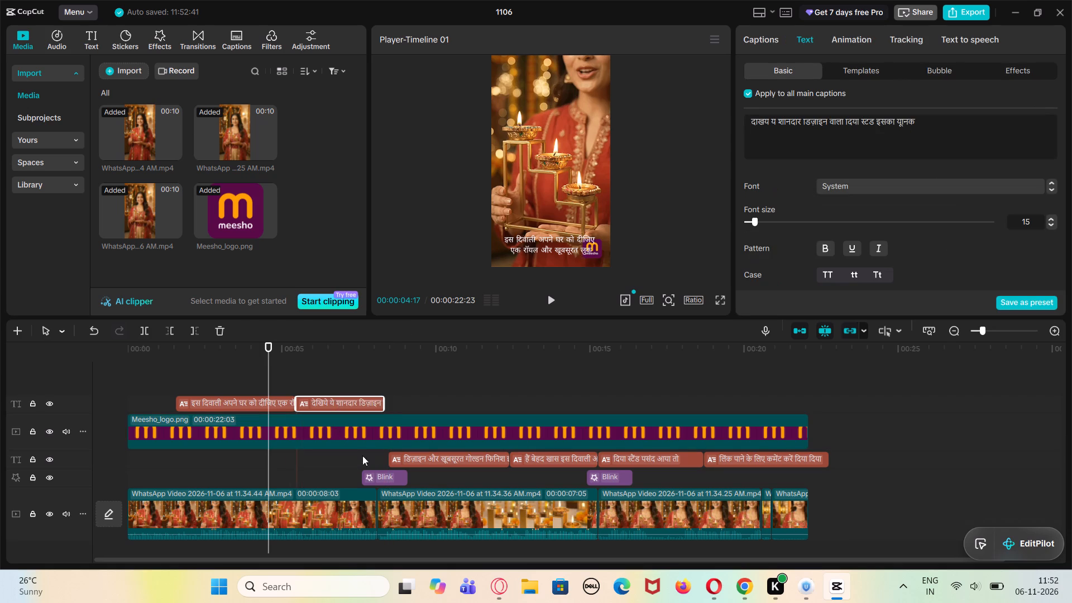
{"action": "left_click_drag", "start_coordinate": [454, 462], "coordinate": [452, 405]}
{"action": "left_click_drag", "start_coordinate": [532, 455], "coordinate": [539, 403]}
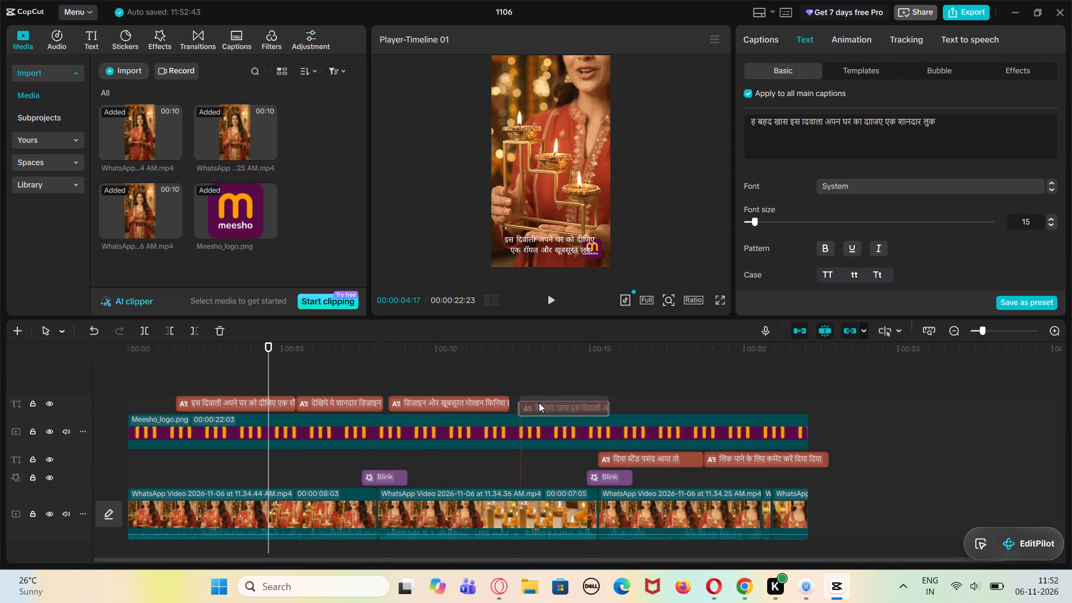
{"action": "left_click_drag", "start_coordinate": [539, 403], "coordinate": [536, 402]}
{"action": "left_click_drag", "start_coordinate": [617, 461], "coordinate": [618, 408]}
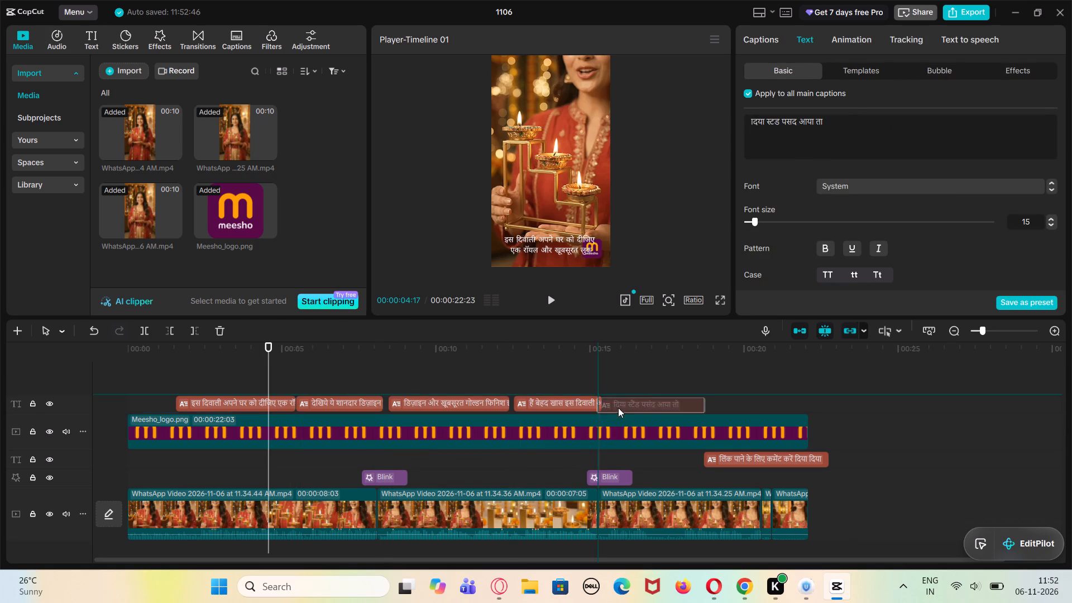
{"action": "left_click_drag", "start_coordinate": [618, 408], "coordinate": [624, 406]}
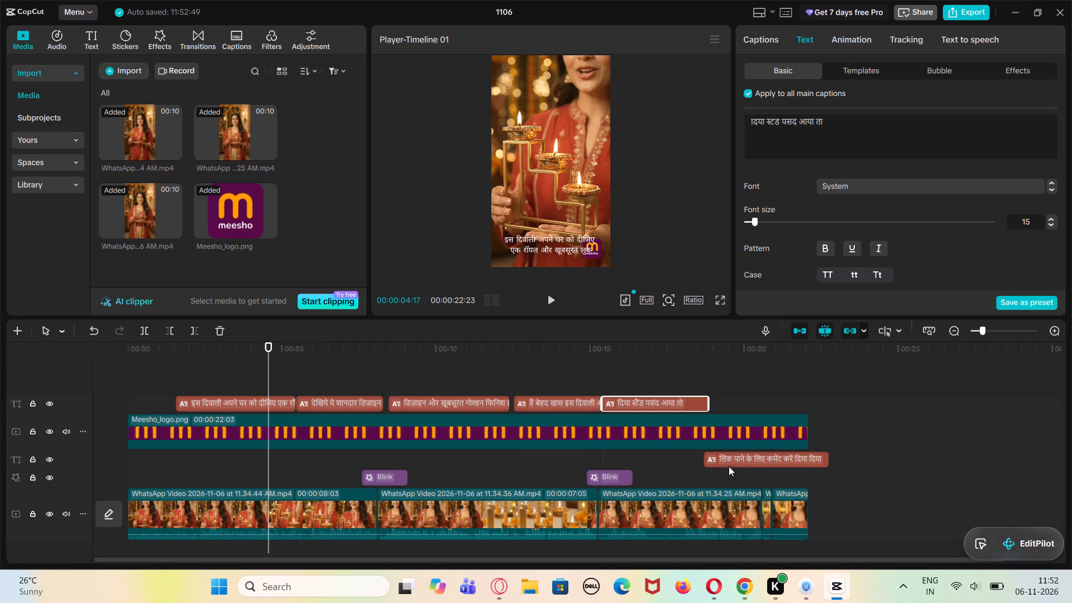
{"action": "left_click_drag", "start_coordinate": [722, 456], "coordinate": [728, 404]}
Play the video from near the start to check the captions against the Meesho logo.
{"action": "left_click", "coordinate": [139, 378]}
{"action": "left_click", "coordinate": [552, 295]}
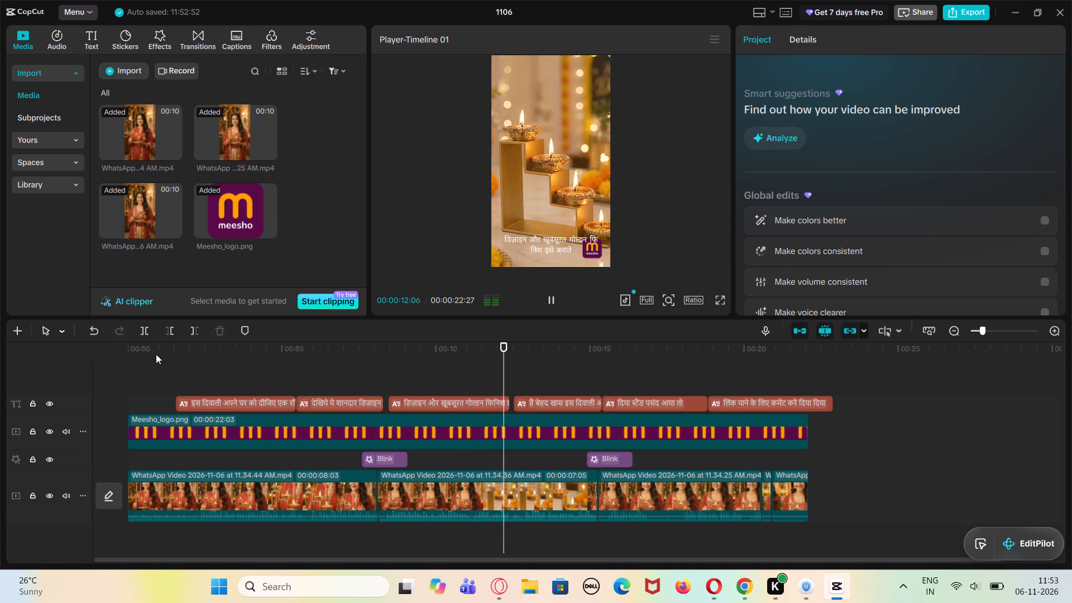
Add a default text clip at 00:00:00:07, near the start of the video.
{"action": "left_click", "coordinate": [135, 380]}
{"action": "left_click", "coordinate": [84, 35]}
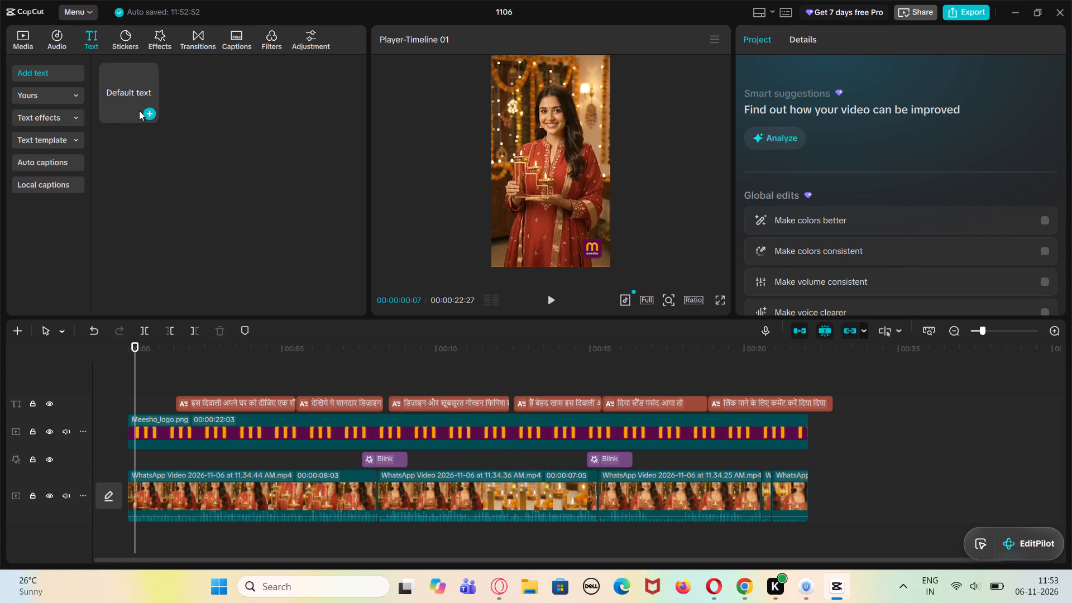
{"action": "left_click", "coordinate": [153, 115]}
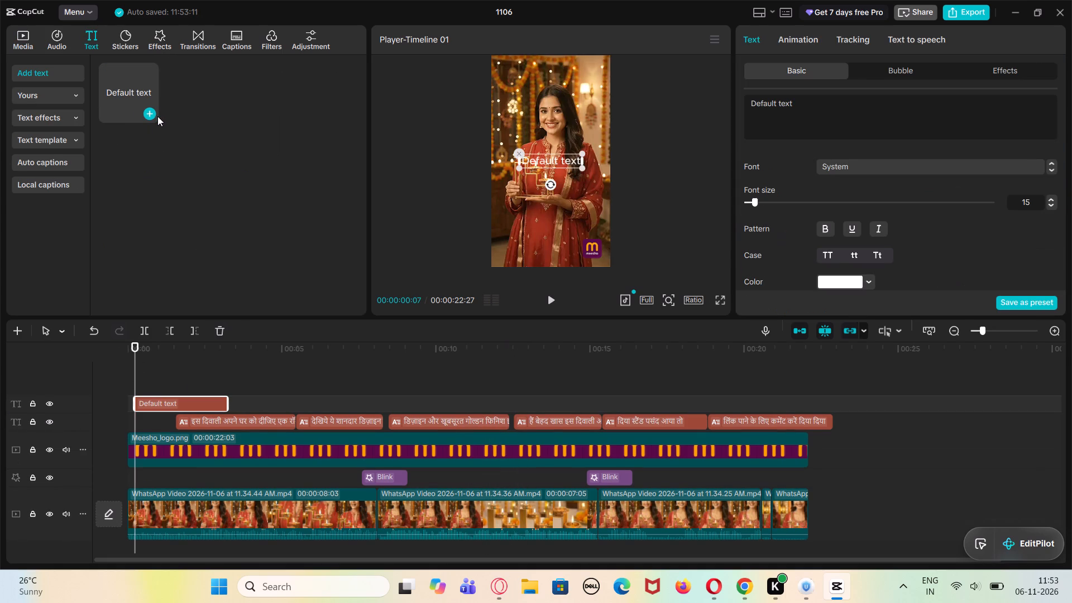
Replace the new text clip's placeholder wording with "Comment 'Diya' for link".
{"action": "left_click", "coordinate": [806, 91]}
{"action": "left_click", "coordinate": [806, 95]}
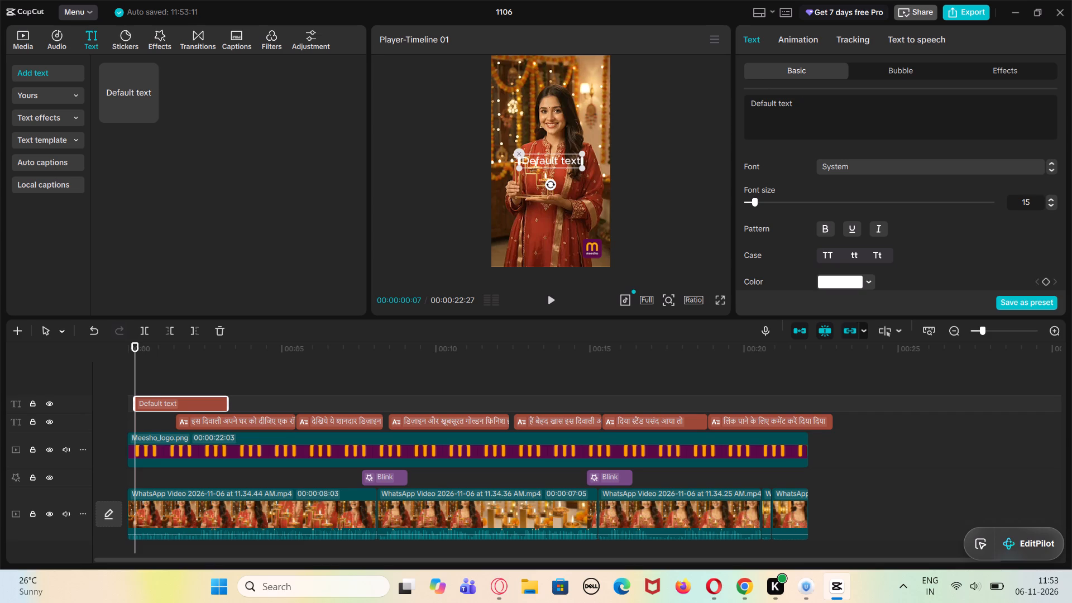
{"action": "key", "text": "BackSpace"}
{"action": "key", "text": "BackSpace"}
{"action": "key", "text": "BackSpace"}
{"action": "key", "text": "BackSpace"}
{"action": "key", "text": "BackSpace"}
{"action": "key", "text": "BackSpace"}
{"action": "key", "text": "c"}
{"action": "key", "text": "BackSpace"}
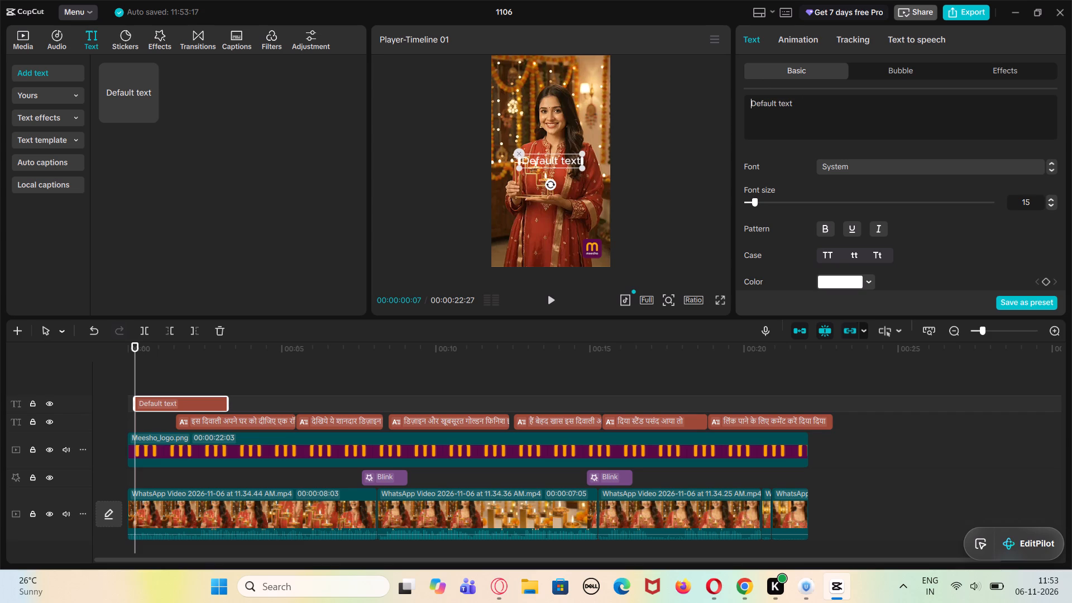
{"action": "left_click", "coordinate": [801, 100]}
{"action": "key", "text": "BackSpace"}
{"action": "key", "text": "BackSpace"}
{"action": "key", "text": "BackSpace"}
{"action": "key", "text": "BackSpace"}
{"action": "key", "text": "BackSpace"}
{"action": "key", "text": "BackSpace"}
{"action": "key", "text": "BackSpace"}
{"action": "key", "text": "BackSpace"}
{"action": "key", "text": "BackSpace"}
{"action": "key", "text": "BackSpace"}
{"action": "key", "text": "BackSpace"}
{"action": "key", "text": "BackSpace"}
{"action": "key", "text": "BackSpace"}
{"action": "key", "text": "BackSpace"}
{"action": "key", "text": "BackSpace"}
{"action": "key", "text": "BackSpace"}
{"action": "key", "text": "BackSpace"}
{"action": "key", "text": "BackSpace"}
{"action": "key", "text": "BackSpace"}
{"action": "key", "text": "BackSpace"}
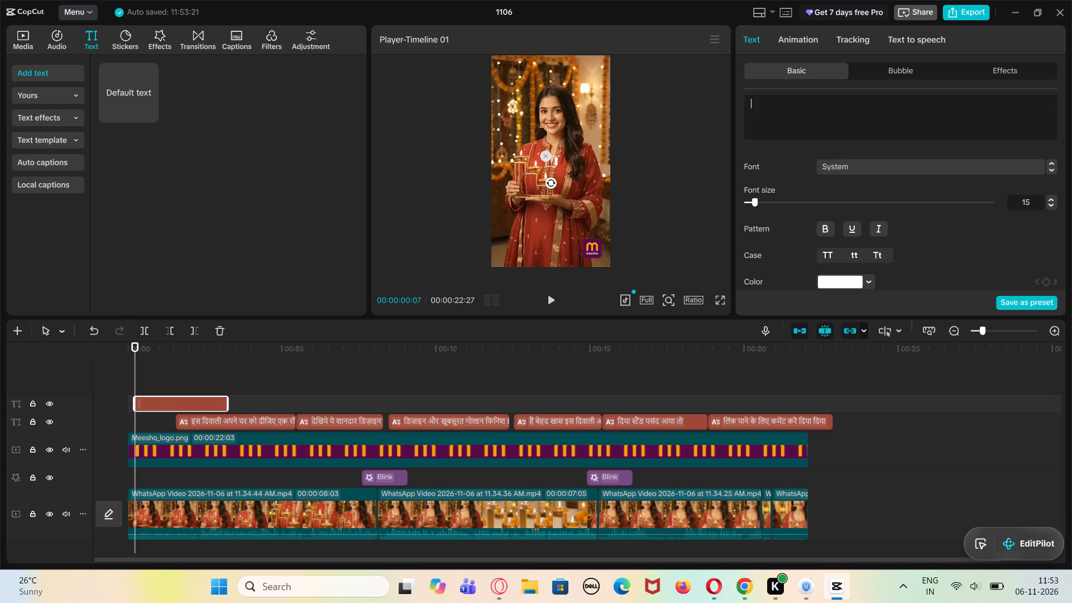
{"action": "key", "text": "c"}
{"action": "type", "text": "omment"}
{"action": "key", "text": "space"}
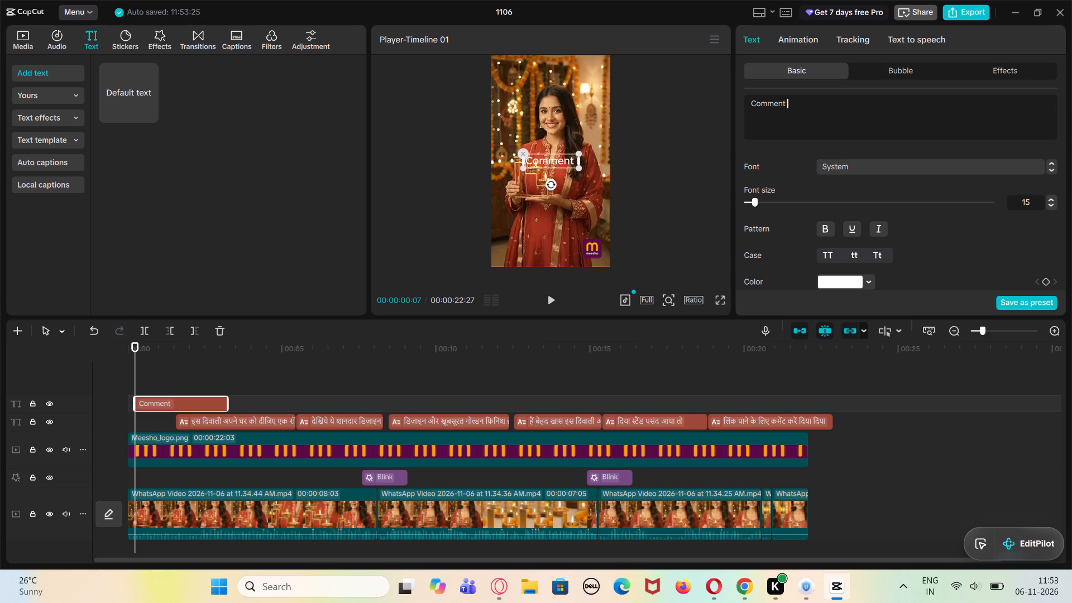
{"action": "key", "text": "apostrophe"}
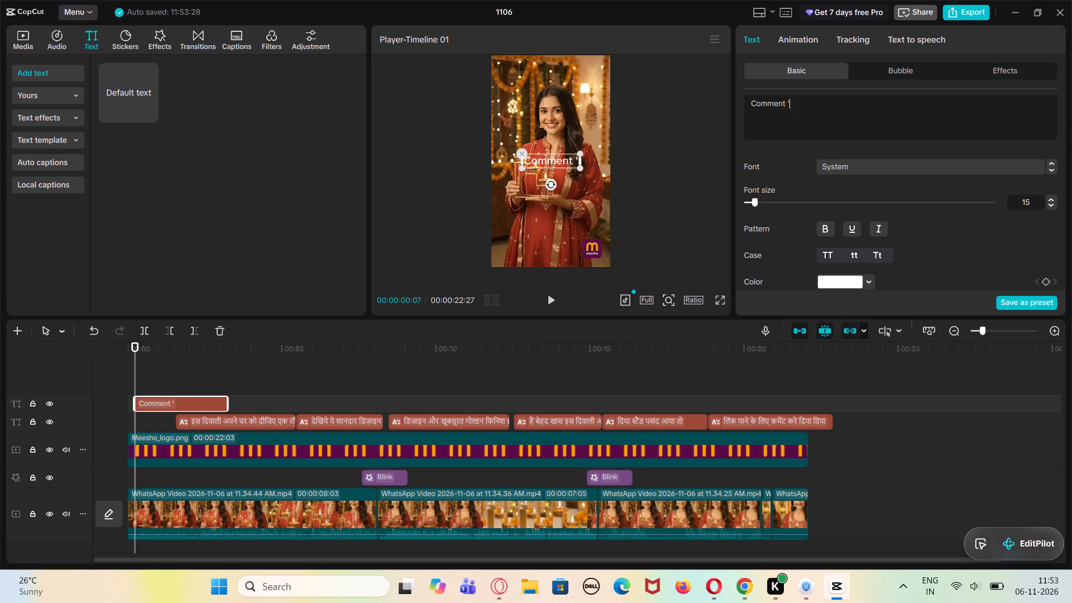
{"action": "key", "text": "d"}
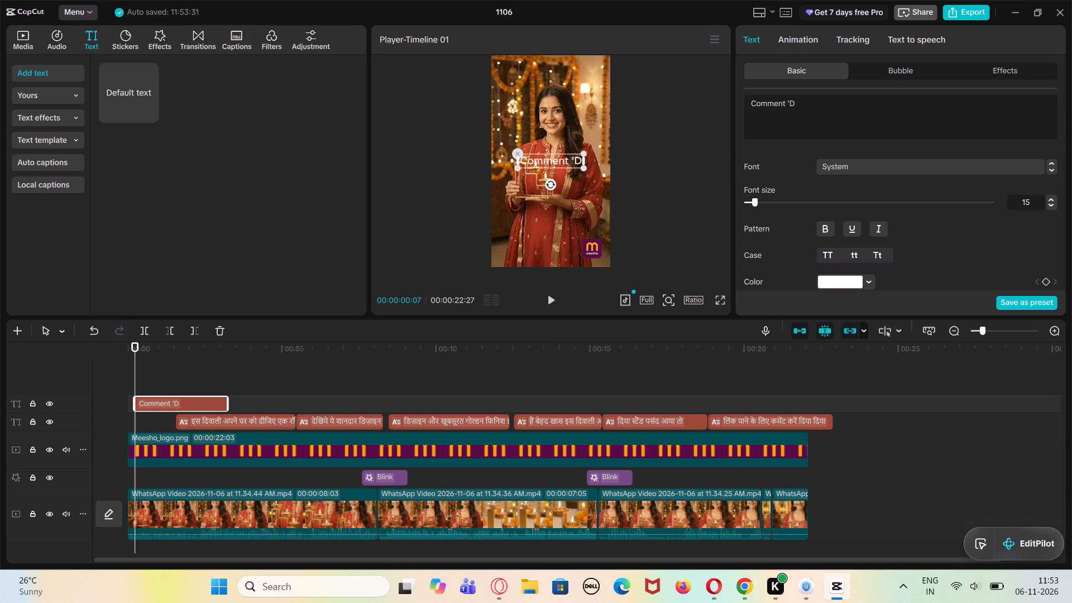
{"action": "type", "text": "iya"}
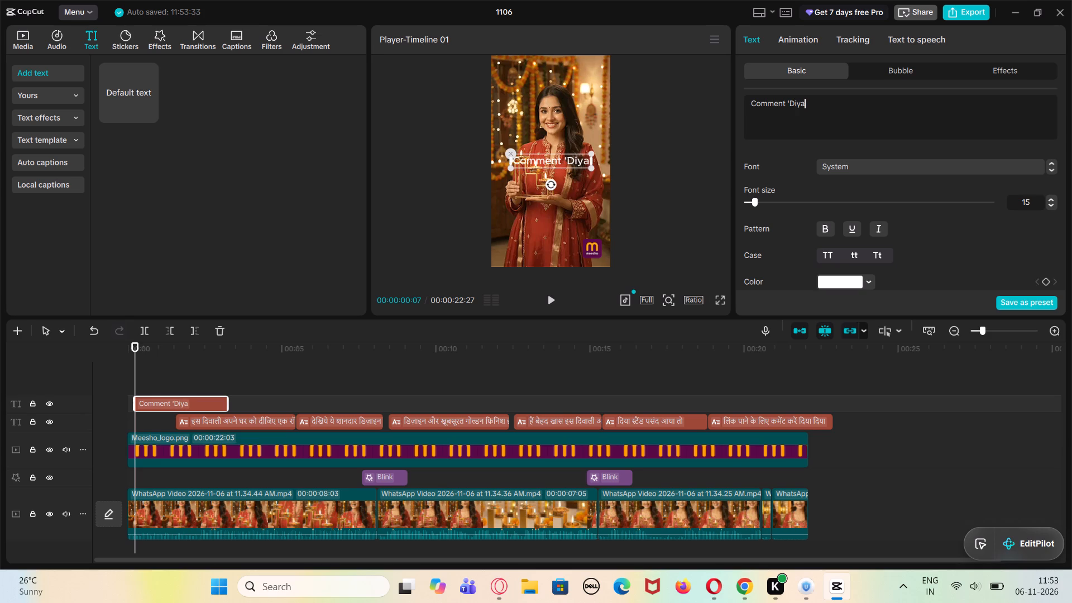
{"action": "key", "text": "apostrophe"}
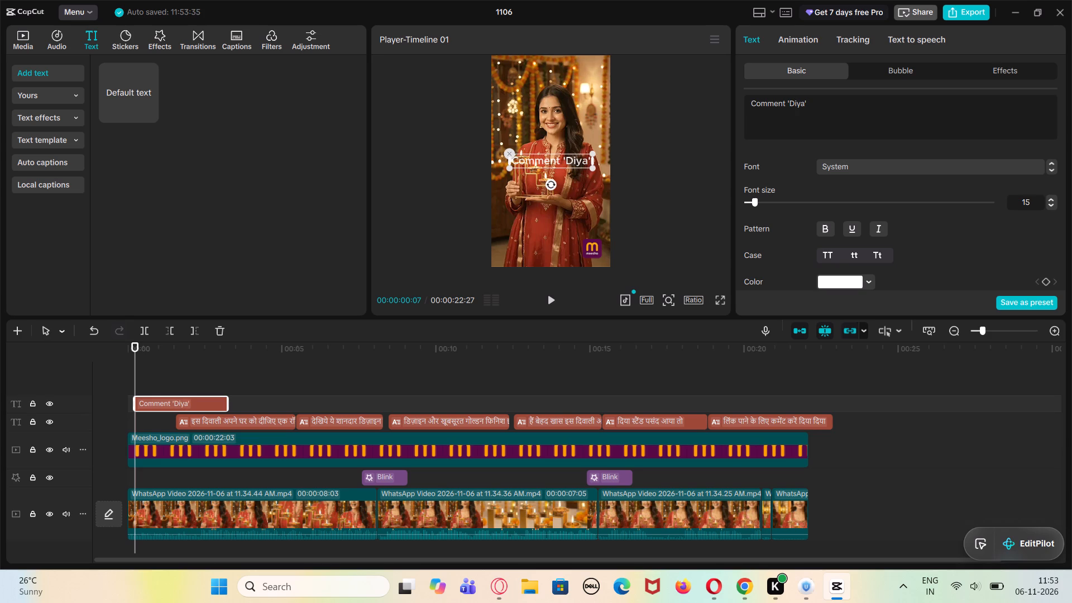
{"action": "key", "text": "space"}
{"action": "type", "text": "for link"}
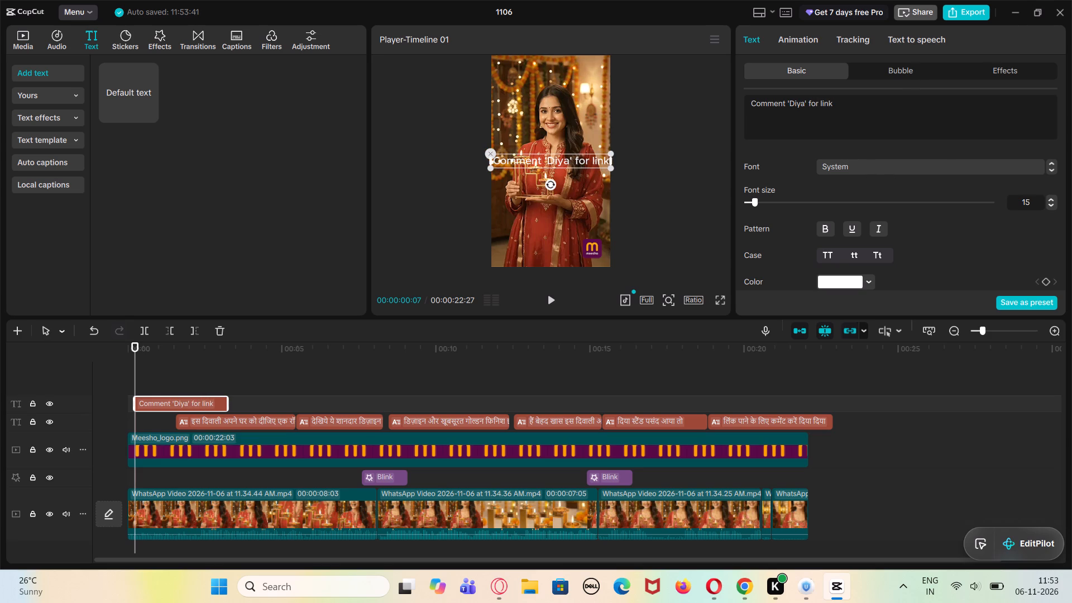
Format the "Comment 'Diya' for link" text in bold DrukWide-Medium at font size 10.
{"action": "left_click", "coordinate": [1049, 173]}
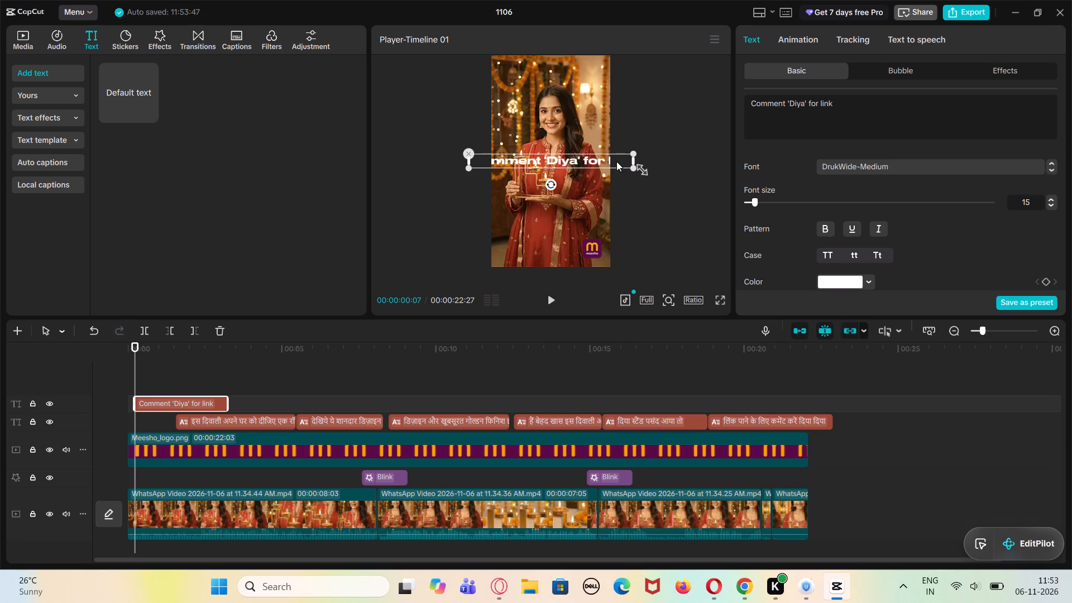
{"action": "triple_click", "coordinate": [1050, 208]}
{"action": "left_click", "coordinate": [1050, 208]}
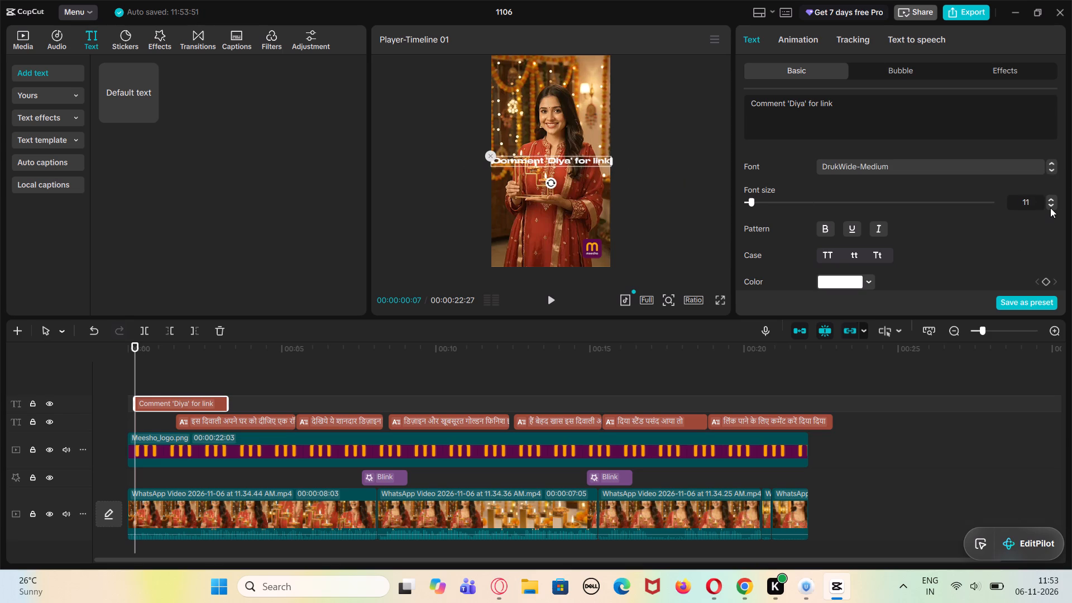
{"action": "left_click", "coordinate": [1050, 208]}
{"action": "left_click", "coordinate": [1050, 166]}
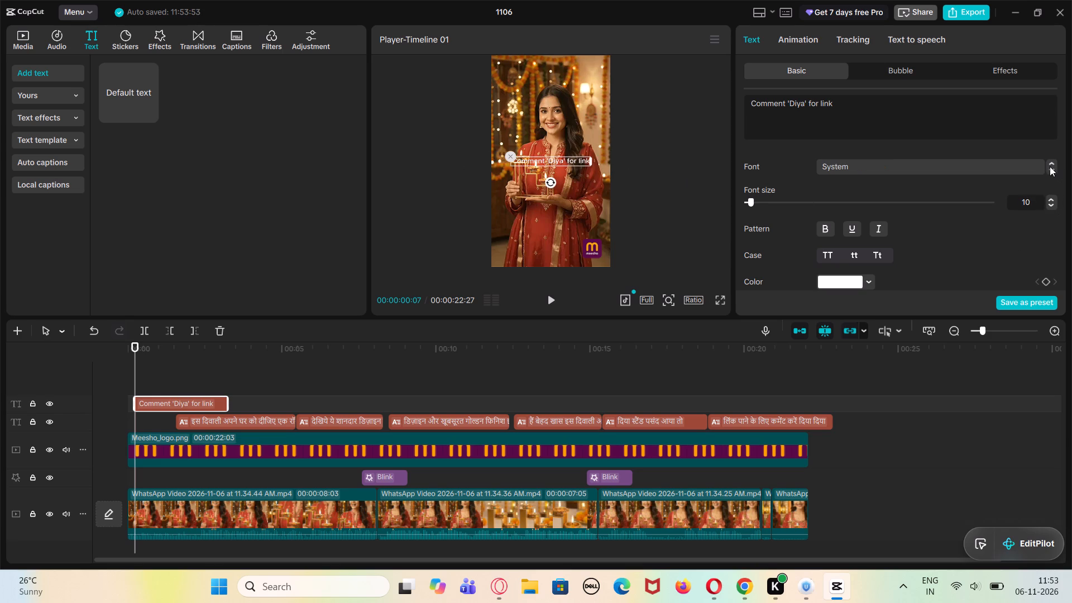
{"action": "left_click", "coordinate": [1050, 166]}
{"action": "left_click", "coordinate": [1049, 169]}
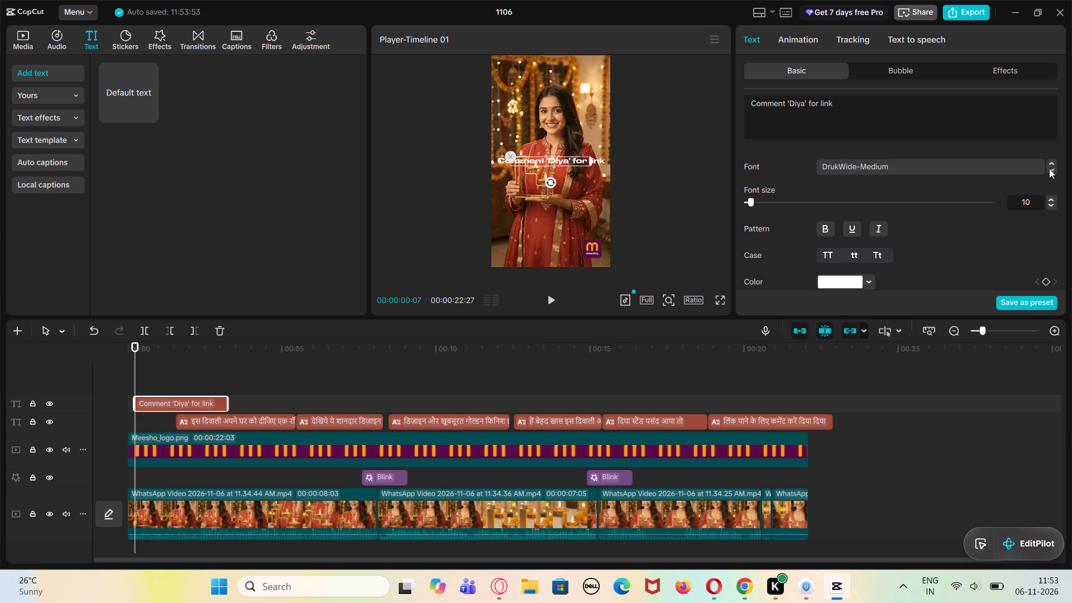
{"action": "left_click", "coordinate": [828, 231]}
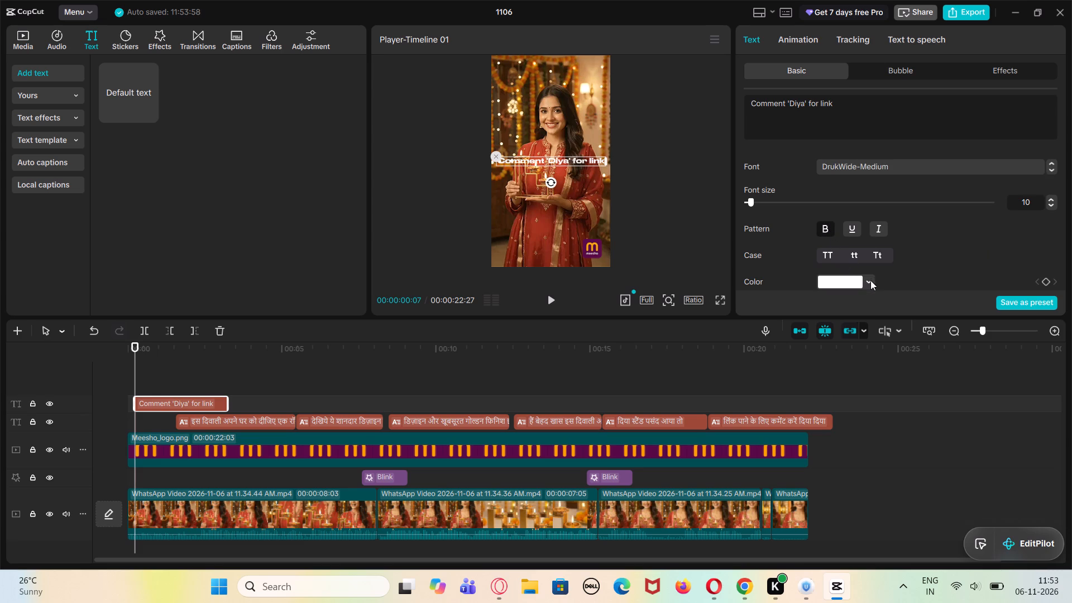
Try several preset styles on the "Comment 'Diya' for link" text and apply the white one with a black outline.
{"action": "left_click", "coordinate": [870, 280]}
{"action": "left_click", "coordinate": [917, 251]}
{"action": "scroll", "coordinate": [915, 251], "scroll_direction": "down", "scroll_amount": 1}
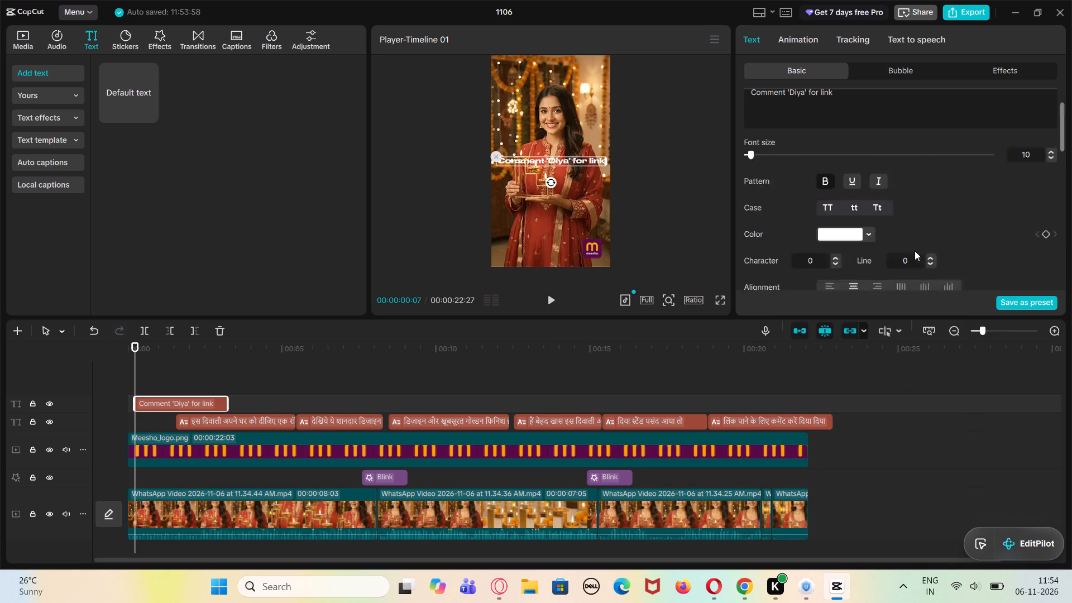
{"action": "scroll", "coordinate": [915, 251], "scroll_direction": "down", "scroll_amount": 1}
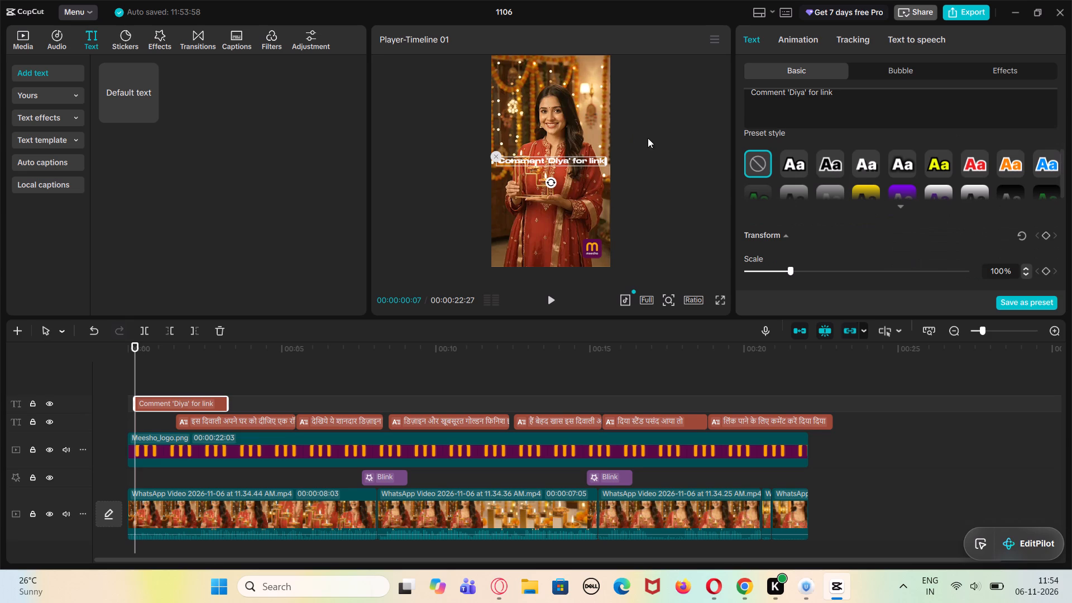
{"action": "left_click", "coordinate": [798, 162]}
{"action": "left_click", "coordinate": [827, 168]}
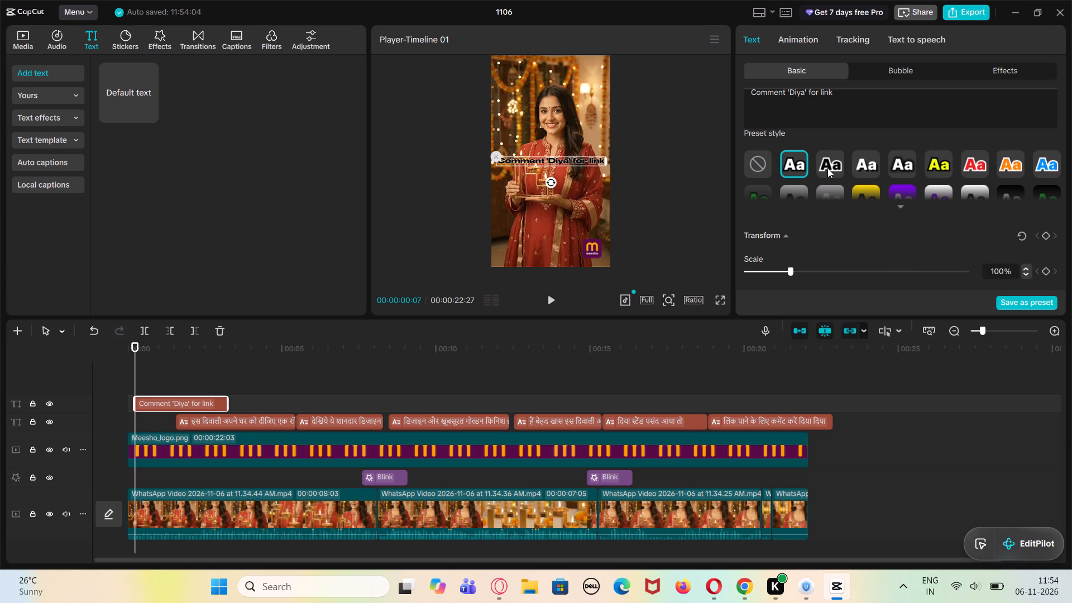
{"action": "left_click", "coordinate": [868, 165]}
{"action": "left_click", "coordinate": [904, 166]}
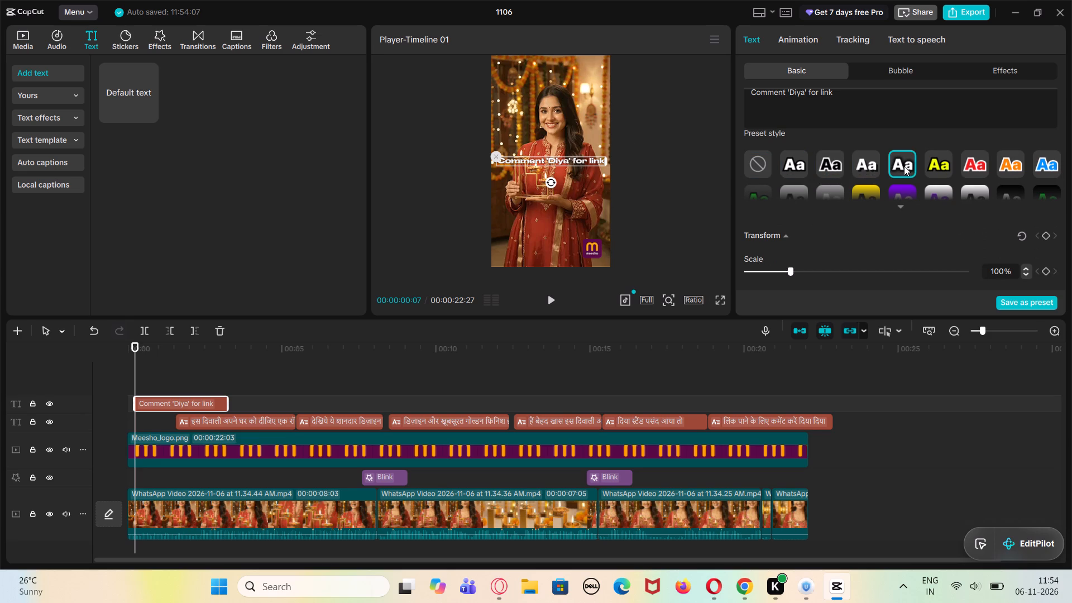
{"action": "left_click", "coordinate": [929, 165]}
{"action": "left_click", "coordinate": [975, 168]}
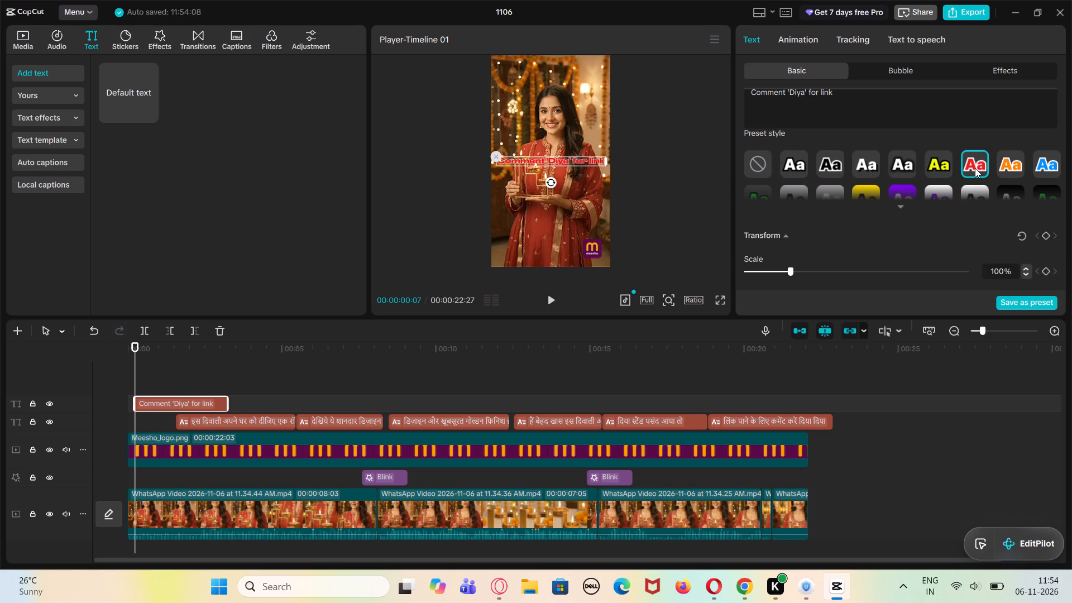
{"action": "left_click", "coordinate": [793, 161]}
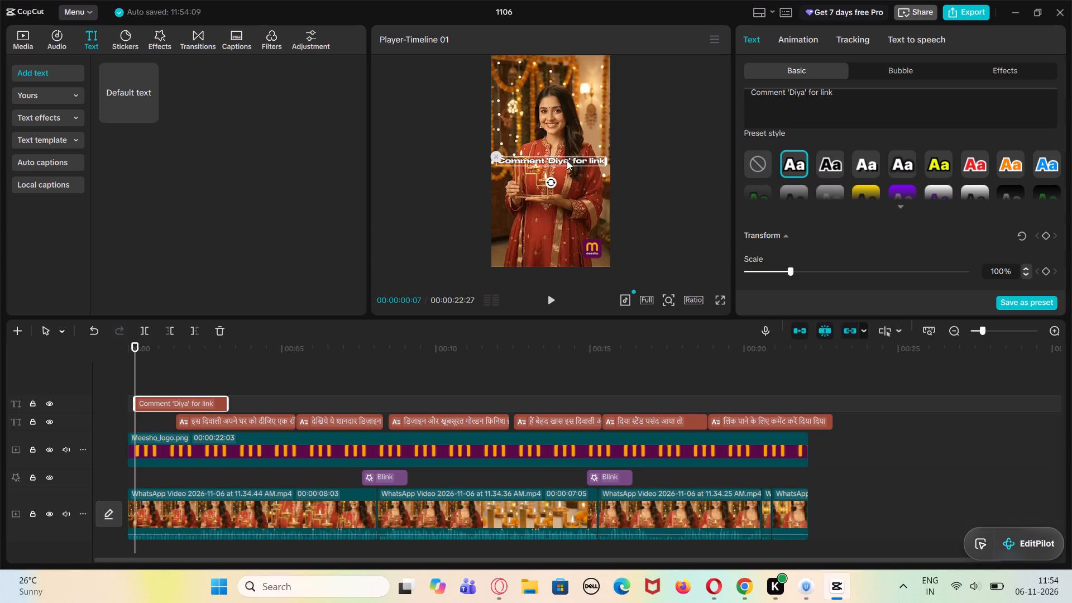
Move the "Comment 'Diya' for link" text to the top centre of the video frame.
{"action": "left_click_drag", "start_coordinate": [567, 161], "coordinate": [562, 74]}
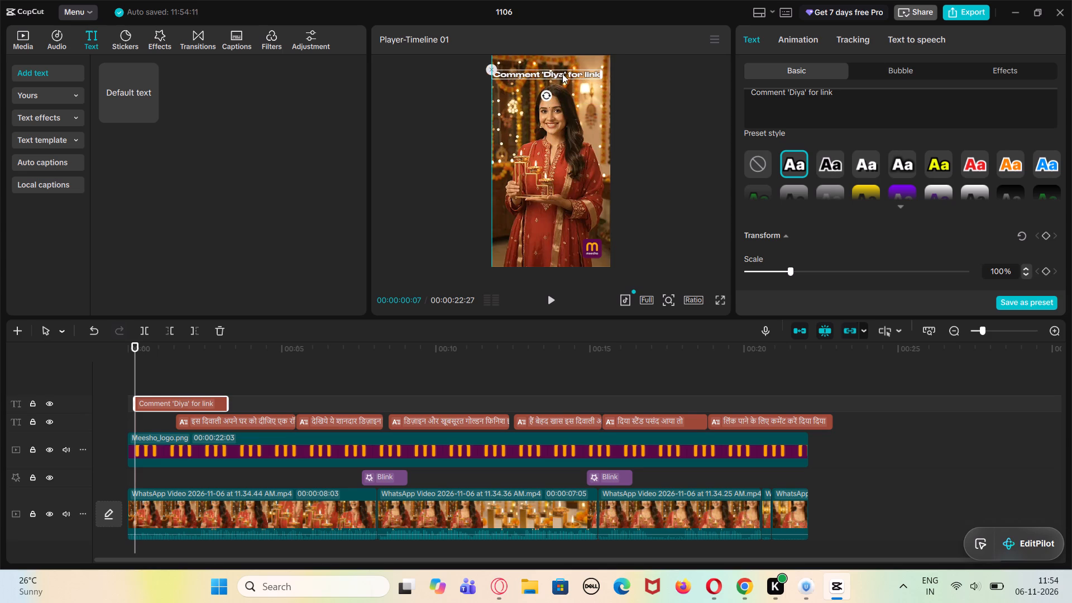
{"action": "left_click_drag", "start_coordinate": [562, 74], "coordinate": [567, 73]}
{"action": "left_click", "coordinate": [662, 122]}
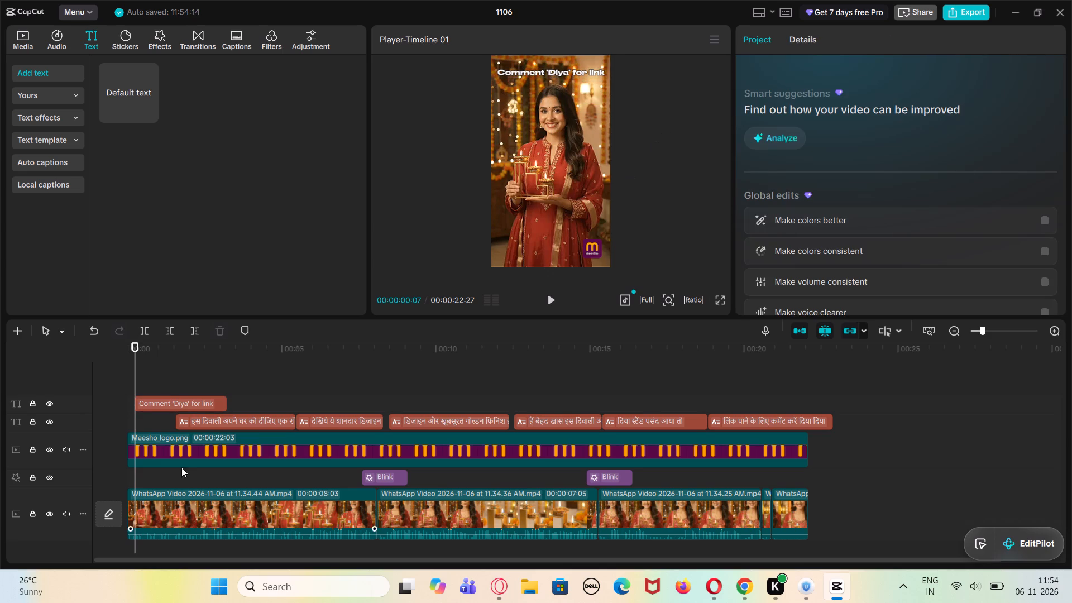
Extend the "Comment 'Diya' for link" clip to the end of the last video clip.
{"action": "left_click", "coordinate": [212, 395]}
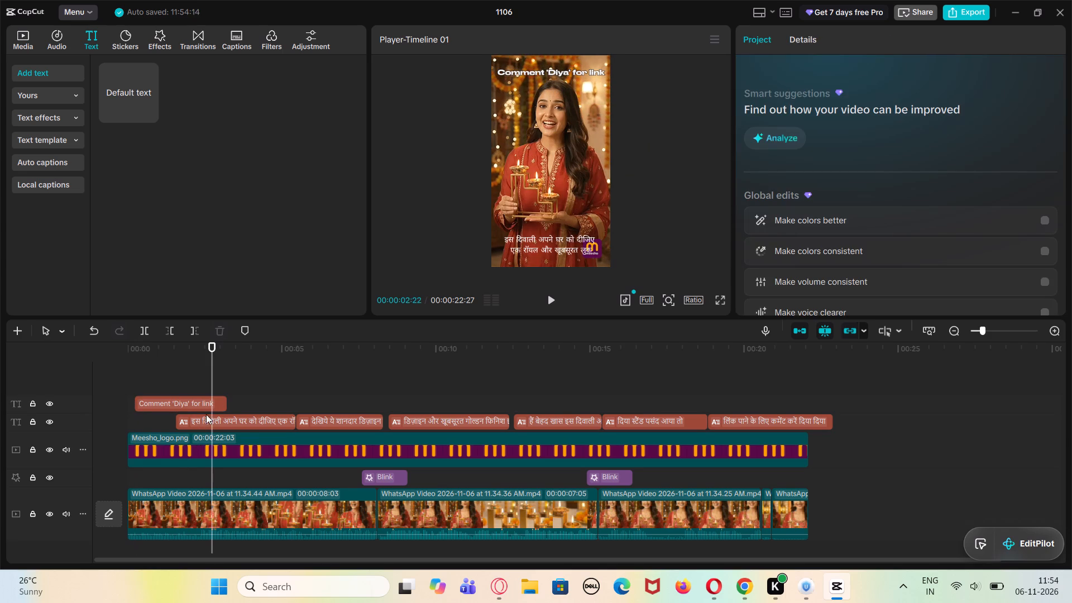
{"action": "left_click", "coordinate": [205, 399]}
{"action": "left_click_drag", "start_coordinate": [227, 402], "coordinate": [253, 397]}
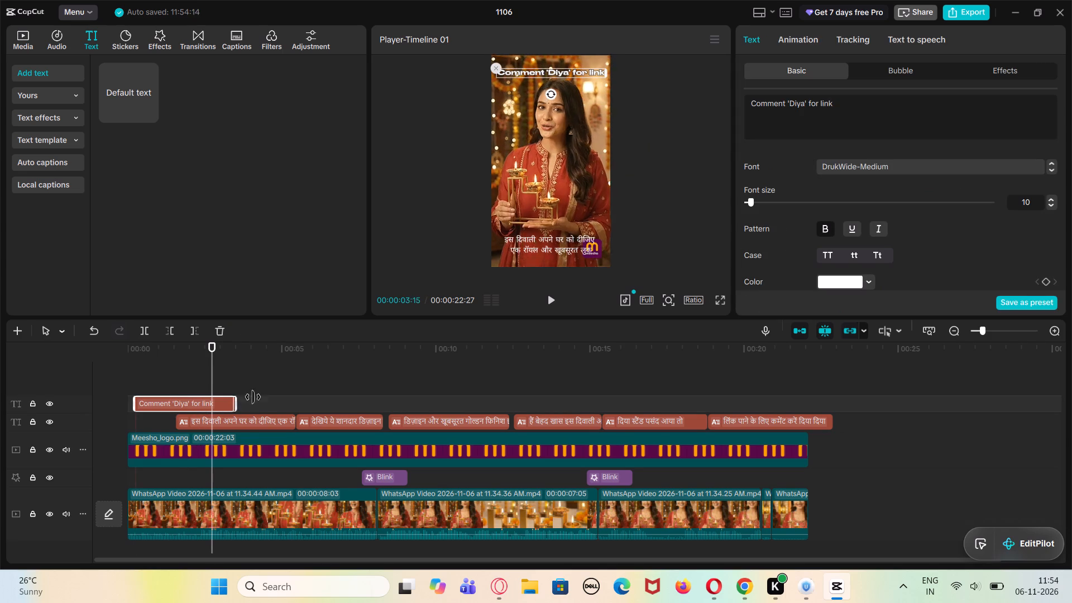
{"action": "left_click_drag", "start_coordinate": [253, 397], "coordinate": [815, 432]}
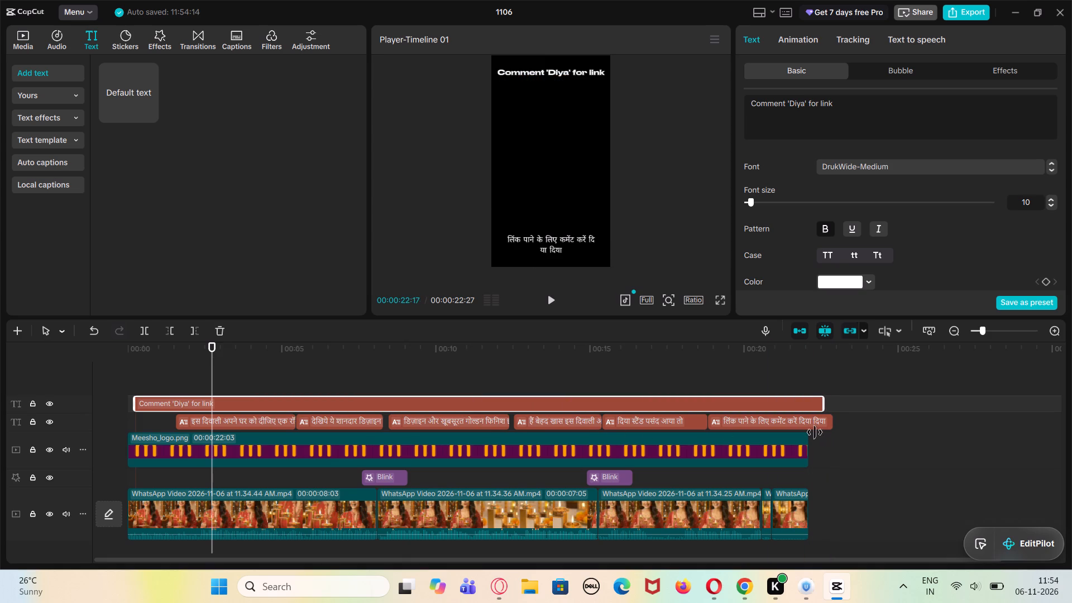
{"action": "left_click_drag", "start_coordinate": [815, 432], "coordinate": [808, 433]}
Trim the end of the last Hindi caption to the video's end at 00:00:22:03.
{"action": "left_click", "coordinate": [816, 422]}
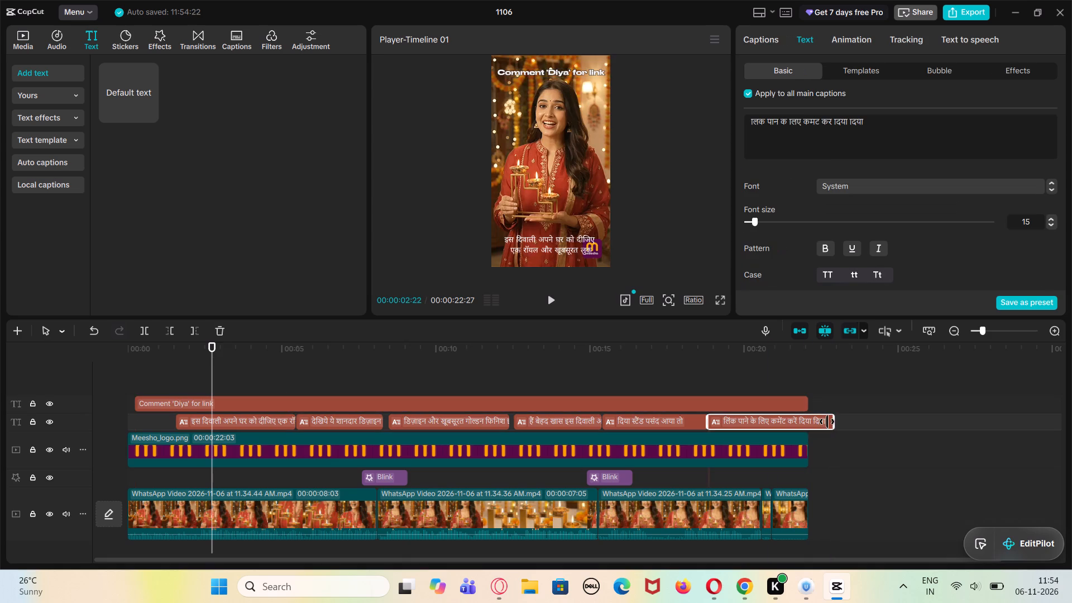
{"action": "left_click_drag", "start_coordinate": [832, 422], "coordinate": [807, 422]}
{"action": "left_click", "coordinate": [831, 428]}
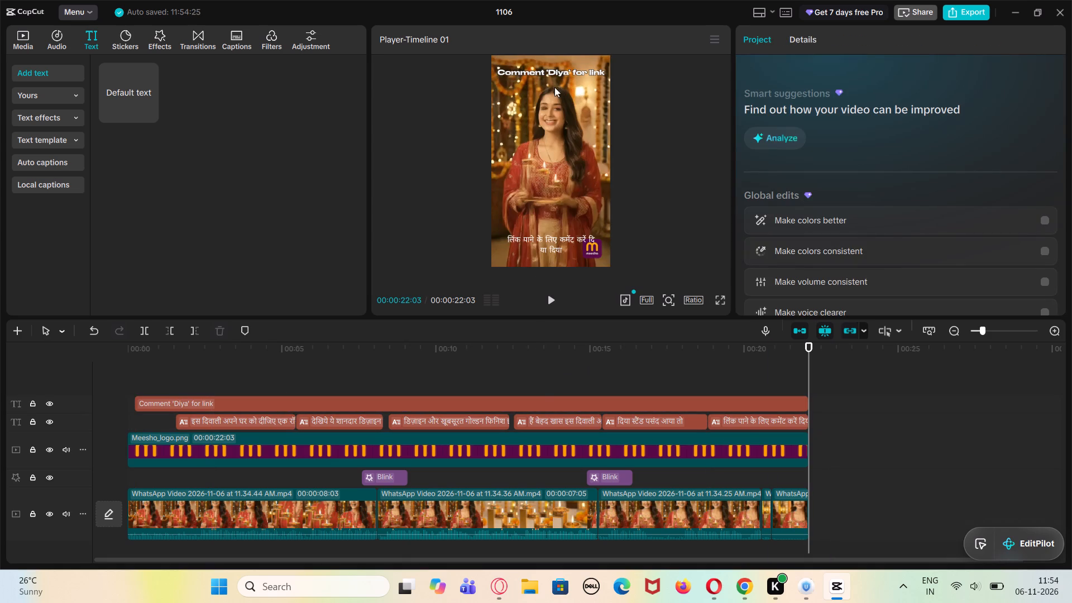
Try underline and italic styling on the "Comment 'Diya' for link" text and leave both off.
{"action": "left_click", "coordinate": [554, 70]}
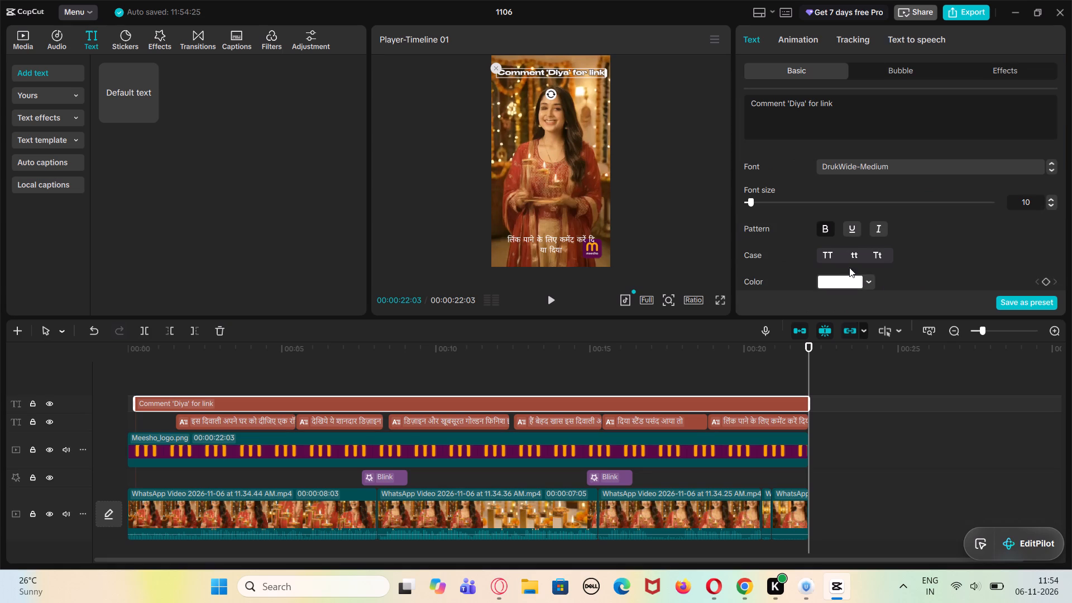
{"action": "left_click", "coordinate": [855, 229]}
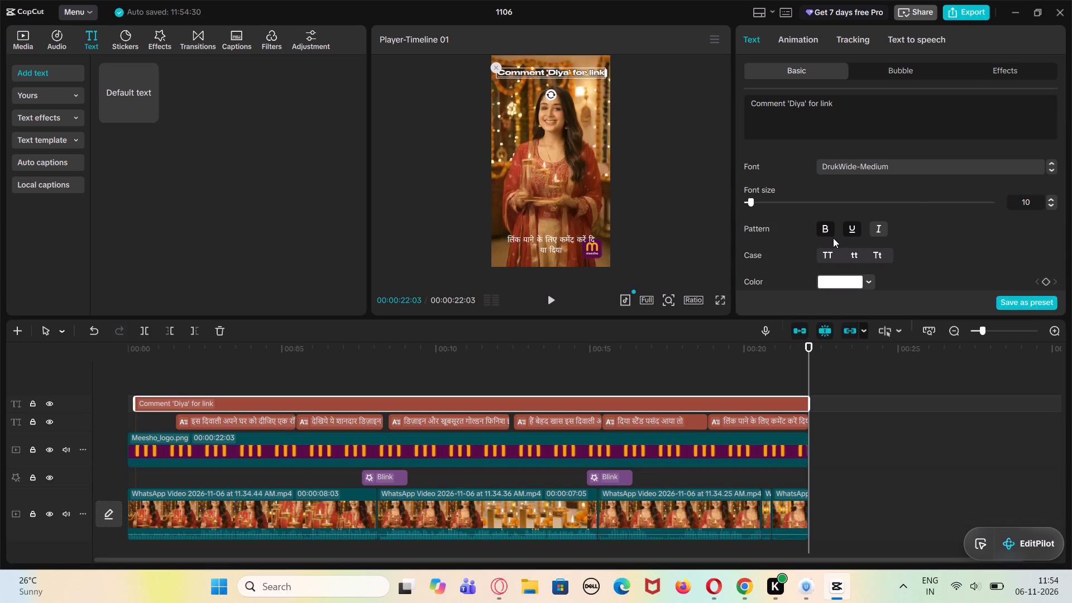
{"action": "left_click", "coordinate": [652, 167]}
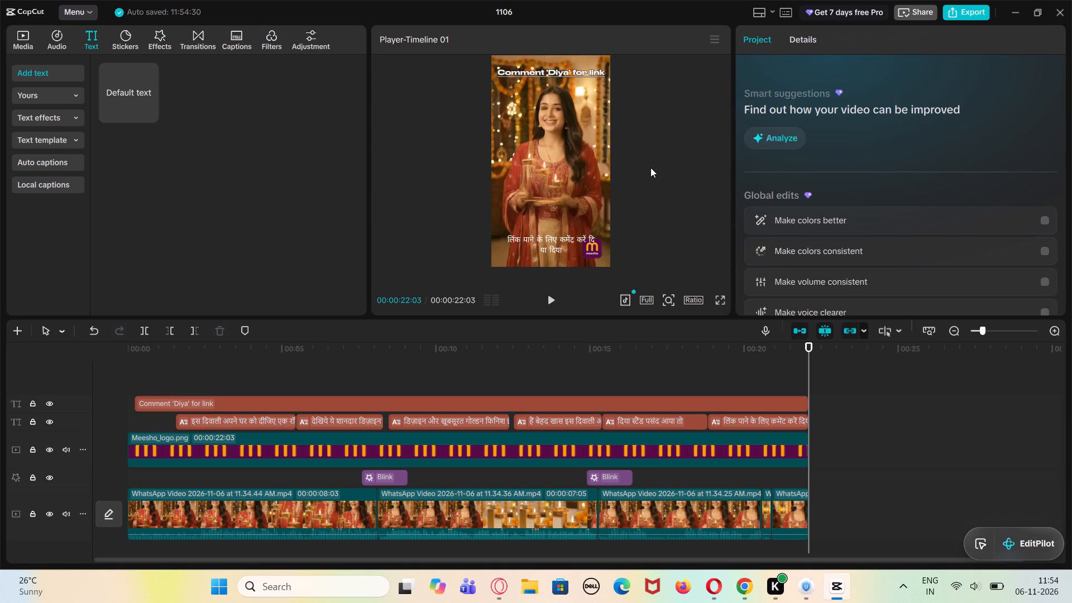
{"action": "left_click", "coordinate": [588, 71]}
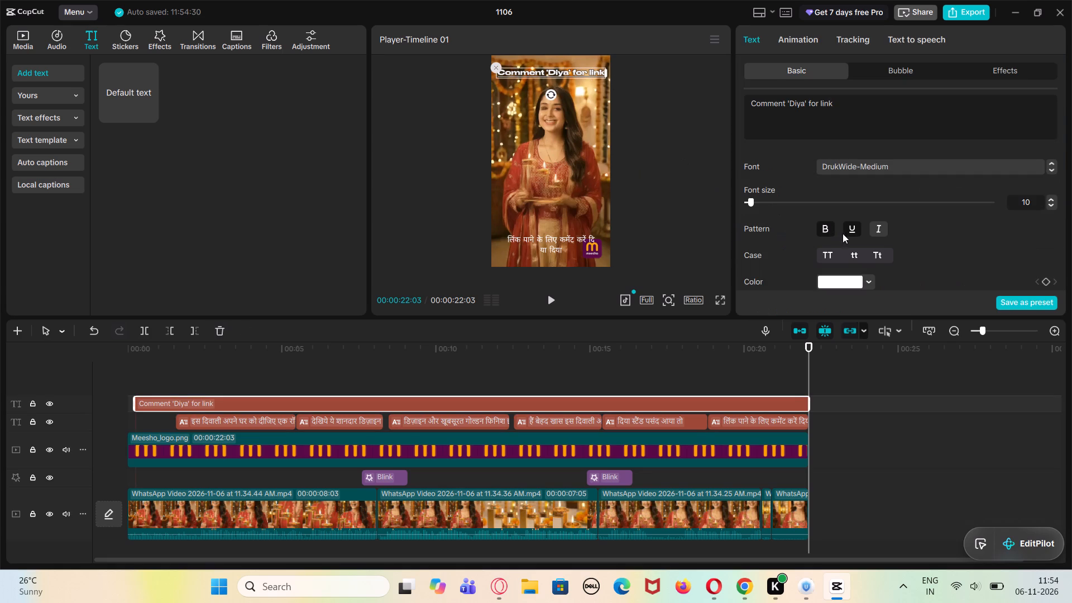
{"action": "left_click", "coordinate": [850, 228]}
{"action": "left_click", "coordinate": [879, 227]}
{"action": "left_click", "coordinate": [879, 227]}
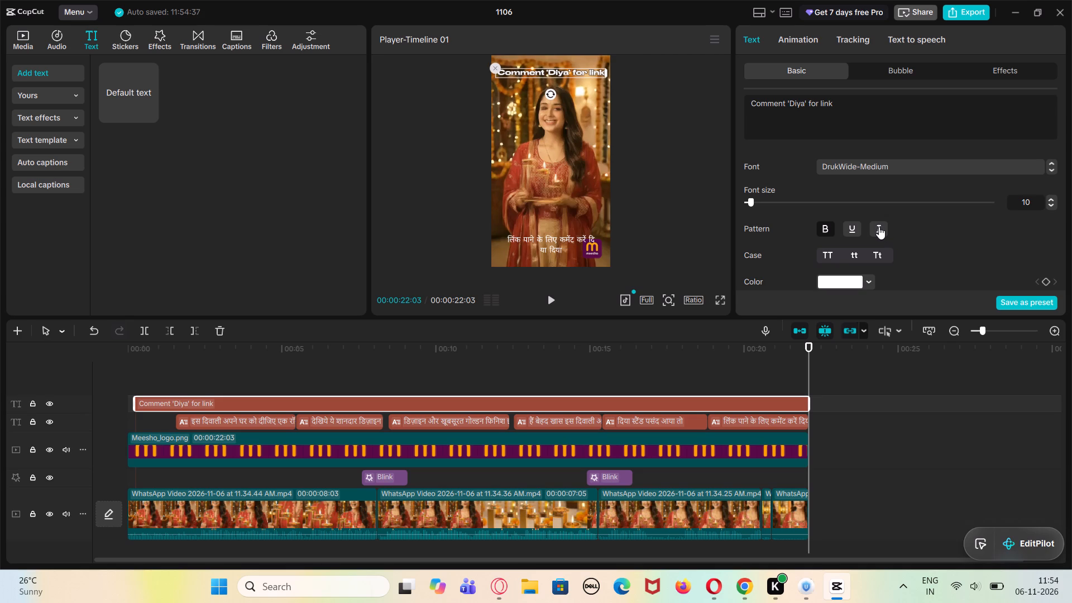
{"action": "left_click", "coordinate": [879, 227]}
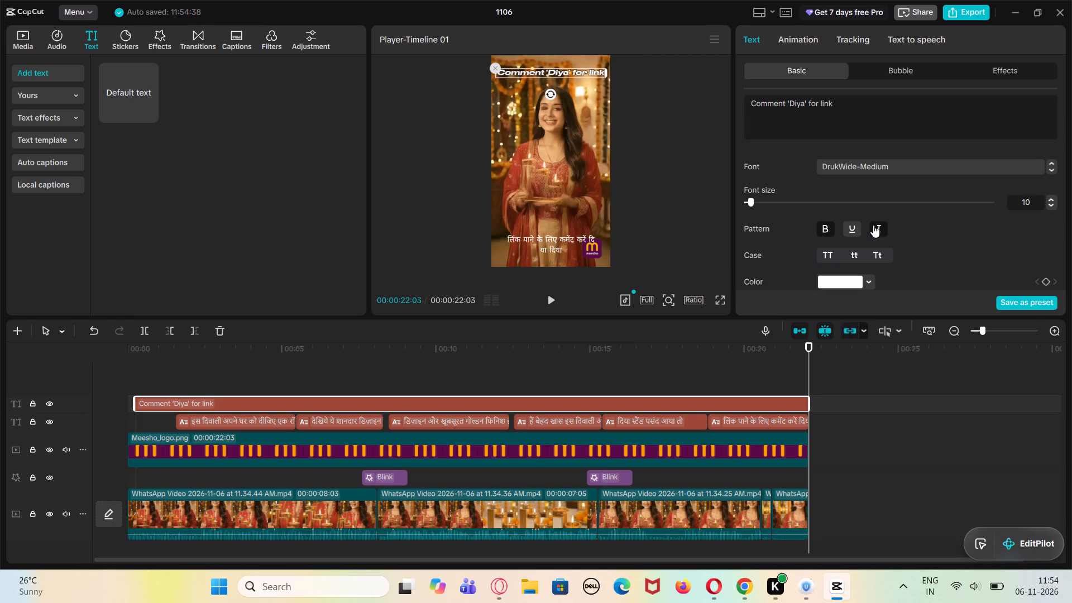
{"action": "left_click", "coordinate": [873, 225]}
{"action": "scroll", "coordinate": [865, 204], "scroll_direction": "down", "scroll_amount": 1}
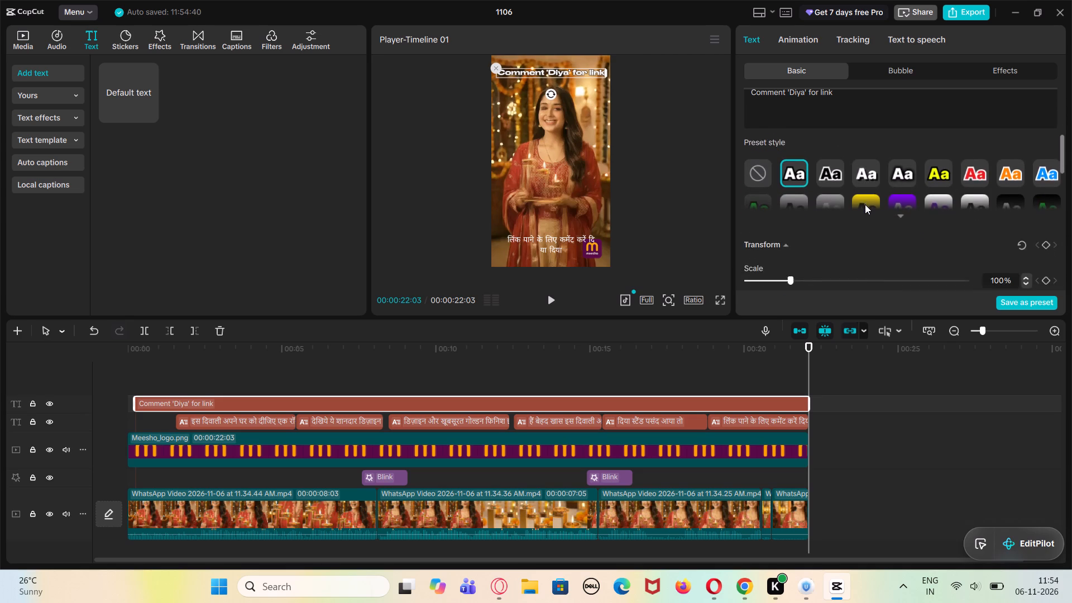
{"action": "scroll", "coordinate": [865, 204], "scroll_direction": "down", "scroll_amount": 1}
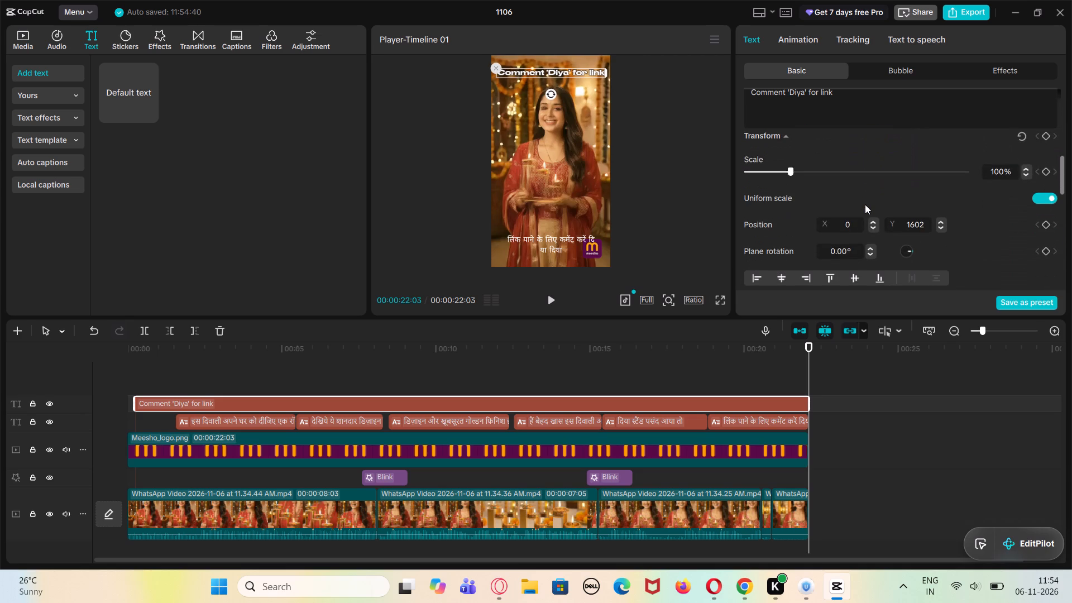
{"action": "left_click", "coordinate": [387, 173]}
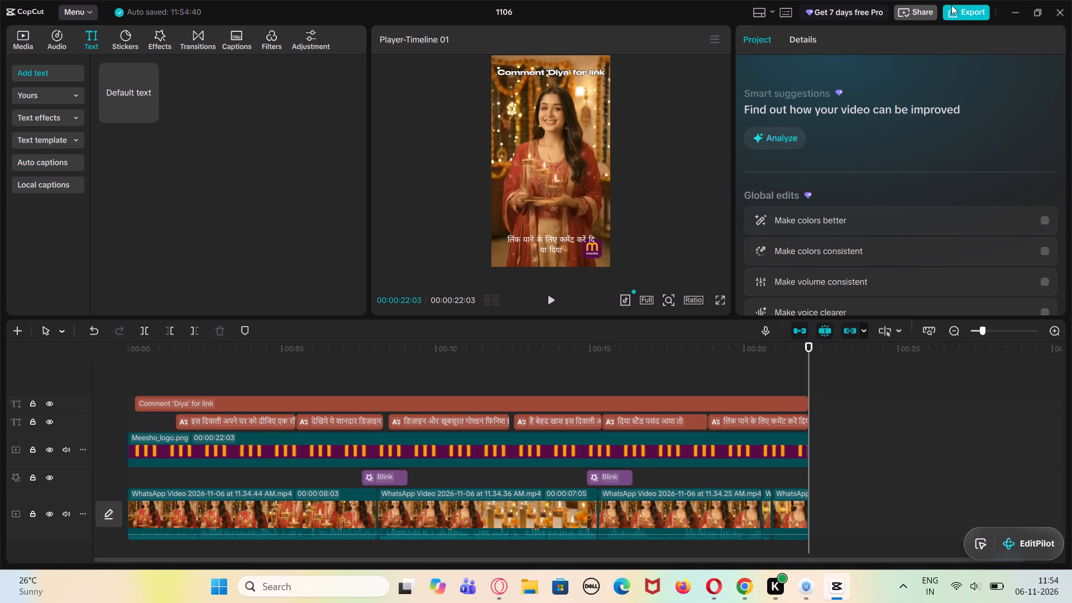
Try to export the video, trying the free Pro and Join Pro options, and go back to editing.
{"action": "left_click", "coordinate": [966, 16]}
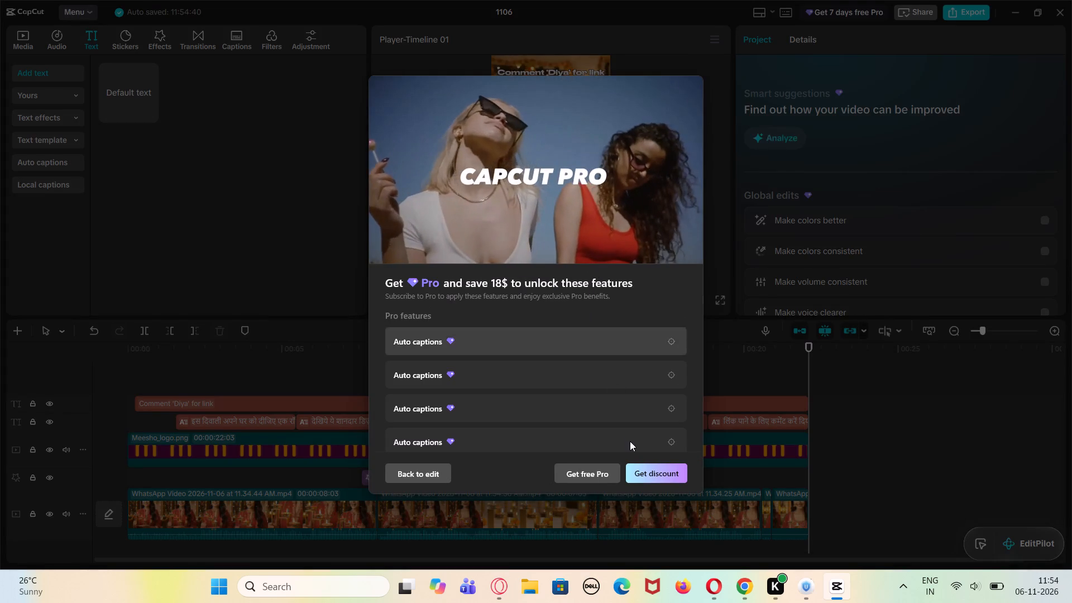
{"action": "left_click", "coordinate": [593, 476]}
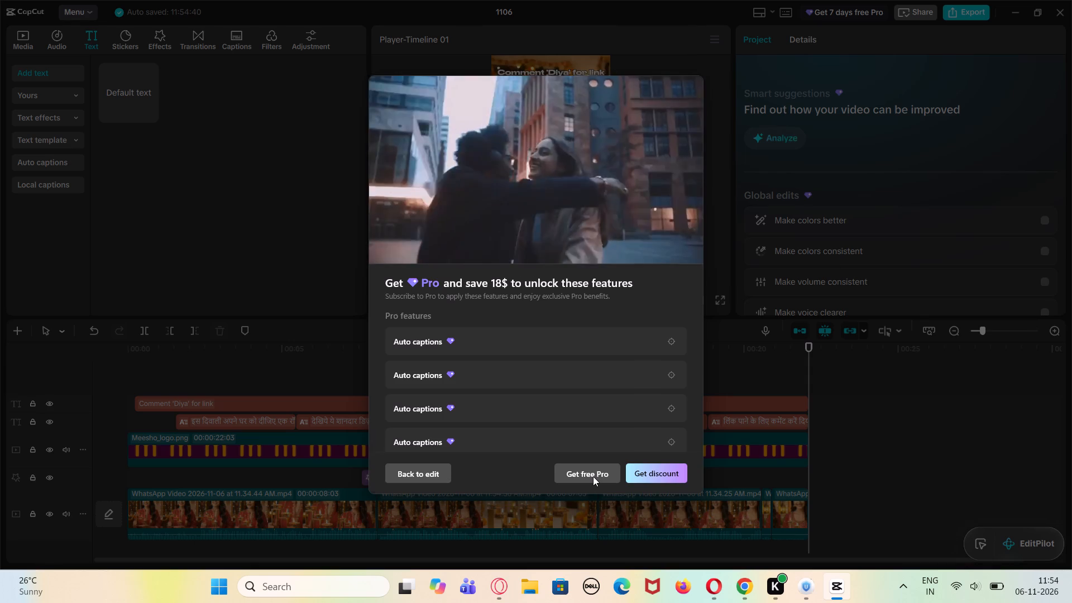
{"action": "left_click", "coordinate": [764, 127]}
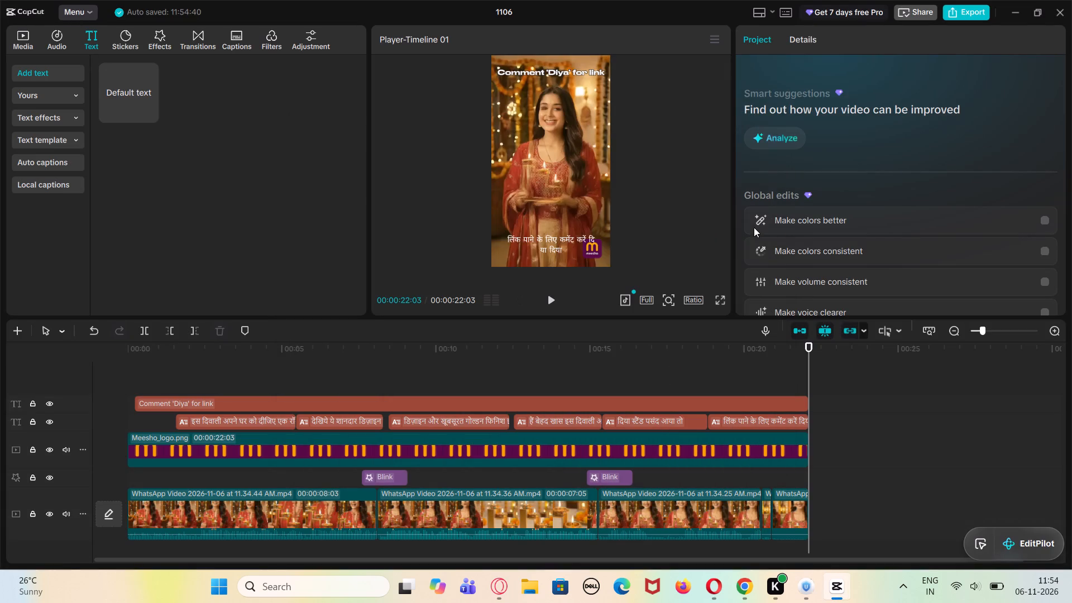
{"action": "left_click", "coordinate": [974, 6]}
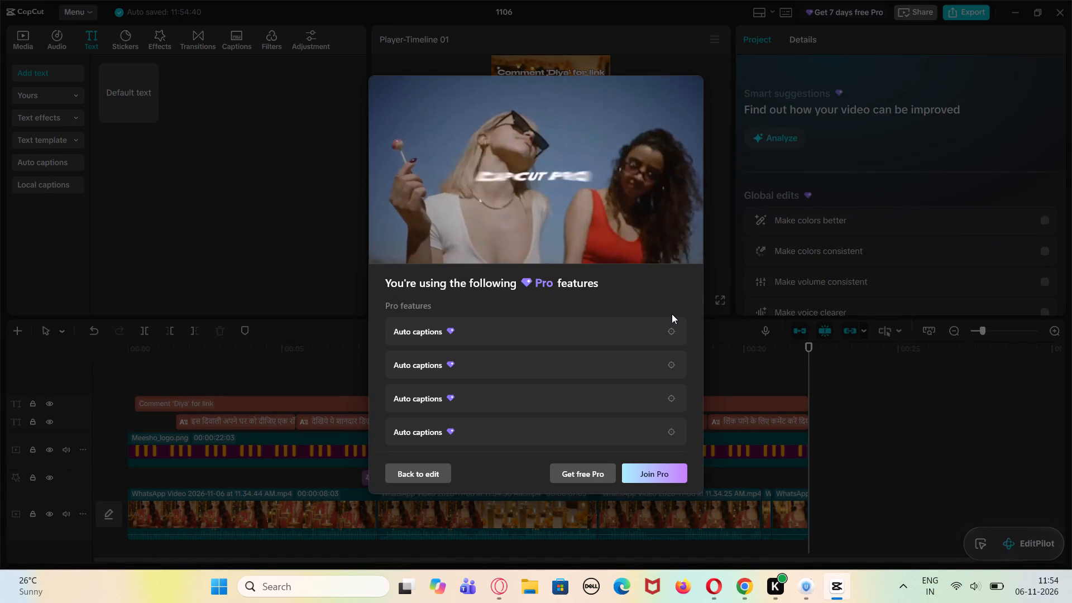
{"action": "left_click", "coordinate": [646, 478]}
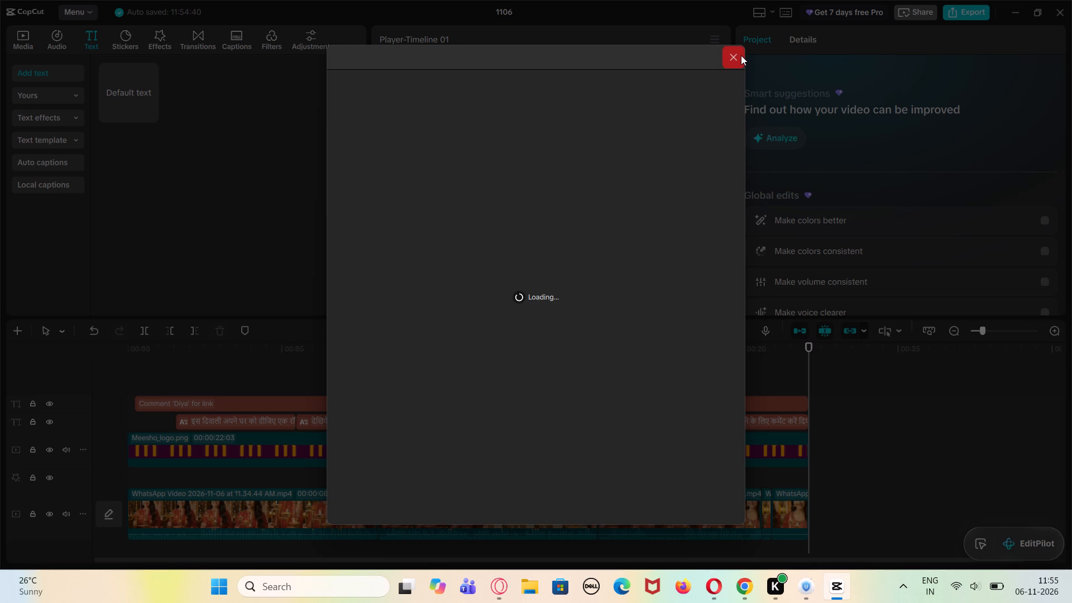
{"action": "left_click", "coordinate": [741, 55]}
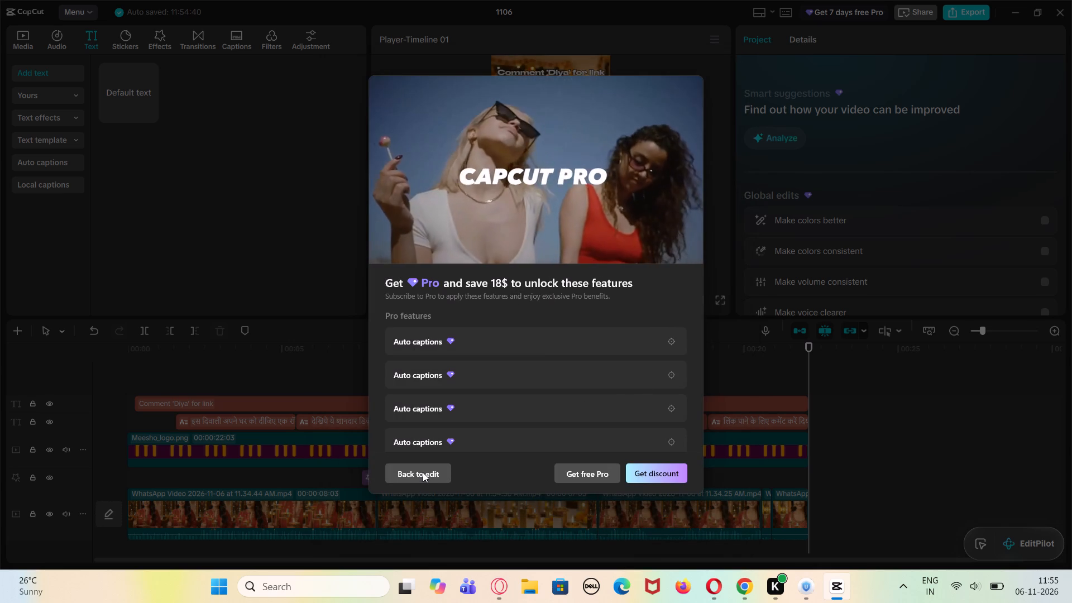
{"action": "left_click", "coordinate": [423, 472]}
Open the 7-day free Pro offer, and close the offer together with the editor window.
{"action": "left_click", "coordinate": [837, 0]}
{"action": "left_click", "coordinate": [842, 9]}
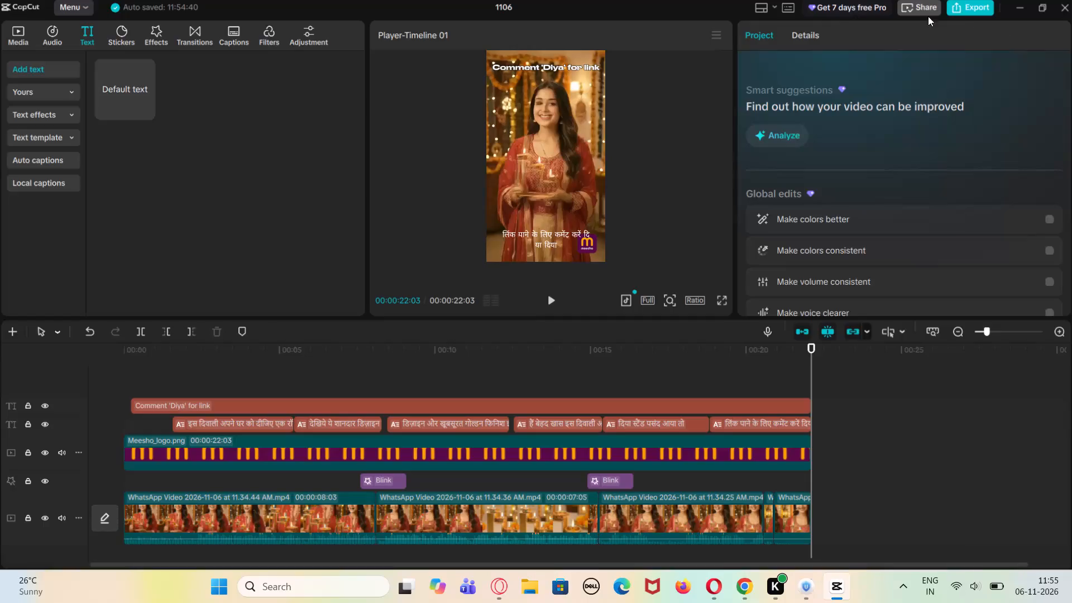
{"action": "left_click", "coordinate": [1067, 3]}
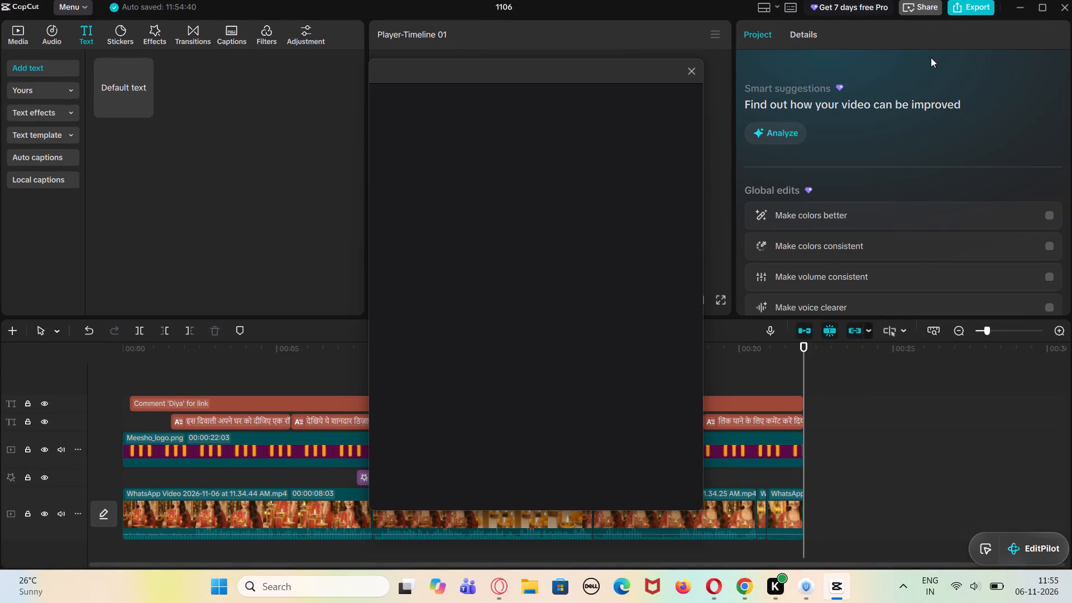
{"action": "left_click", "coordinate": [692, 74]}
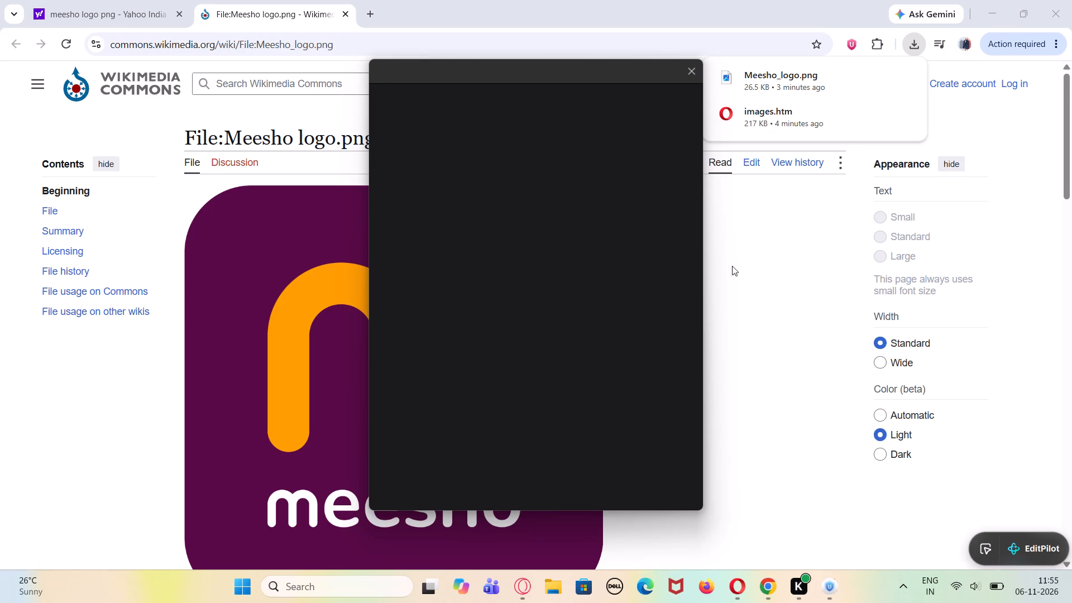